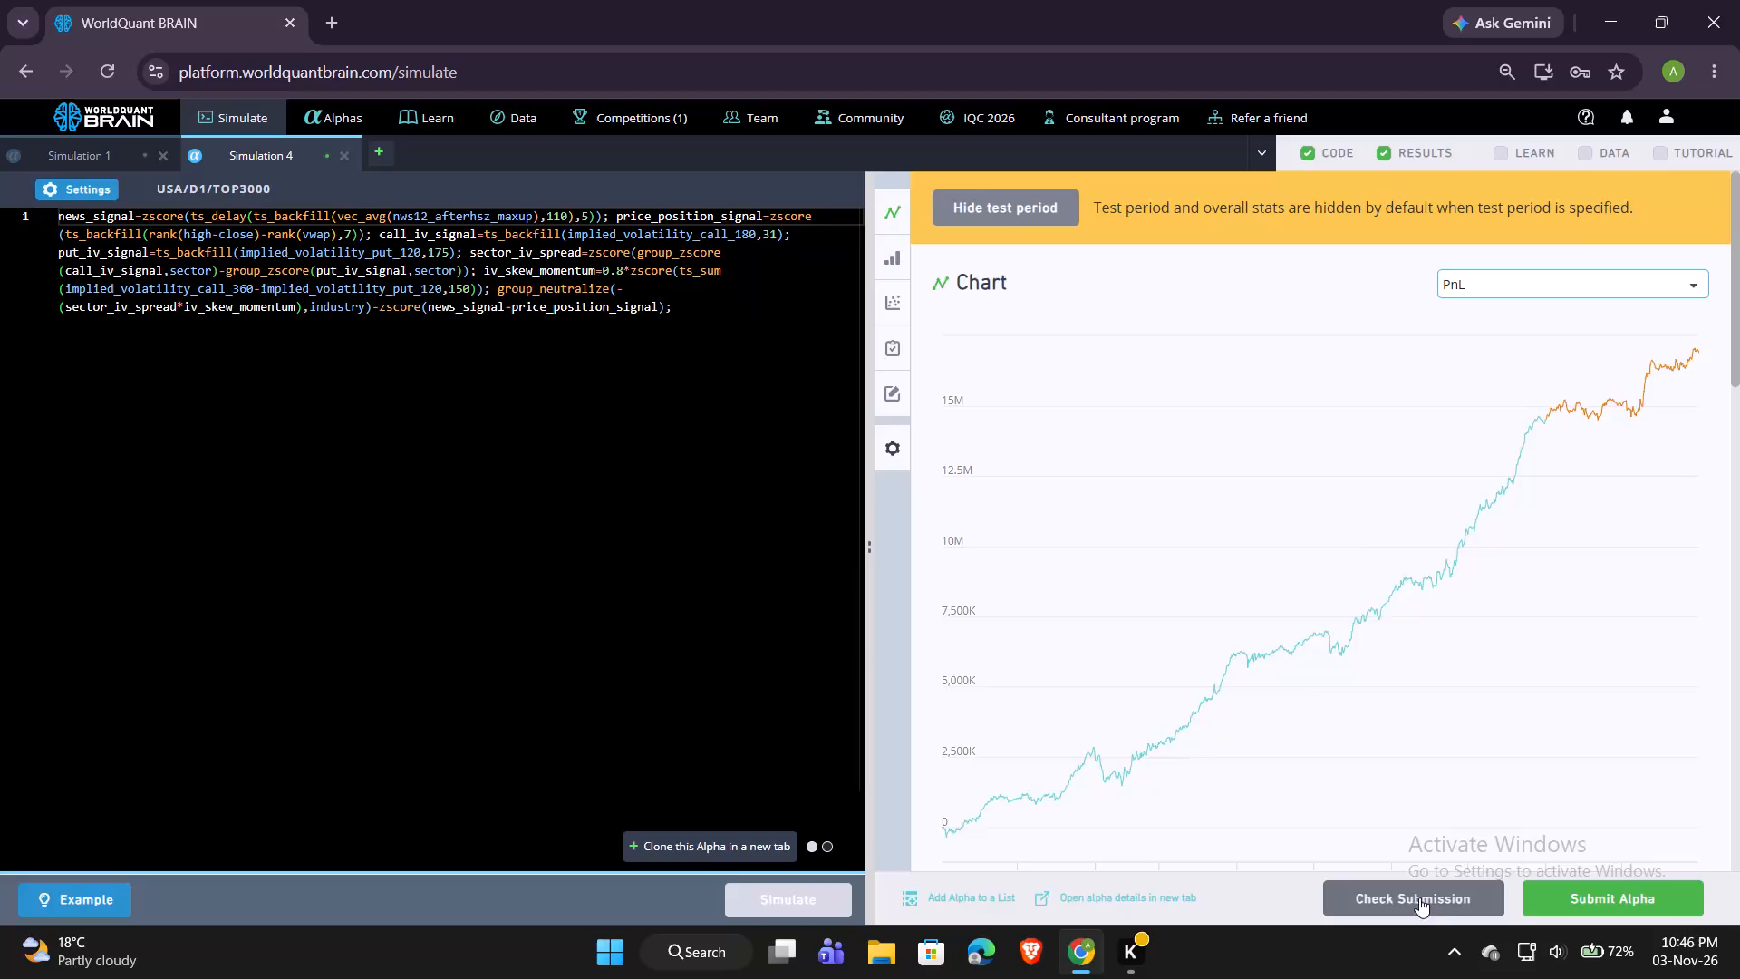
Review the Tuesday** alpha's in-sample summary and run its self-correlation check.
scroll(1311, 756, down, 2)
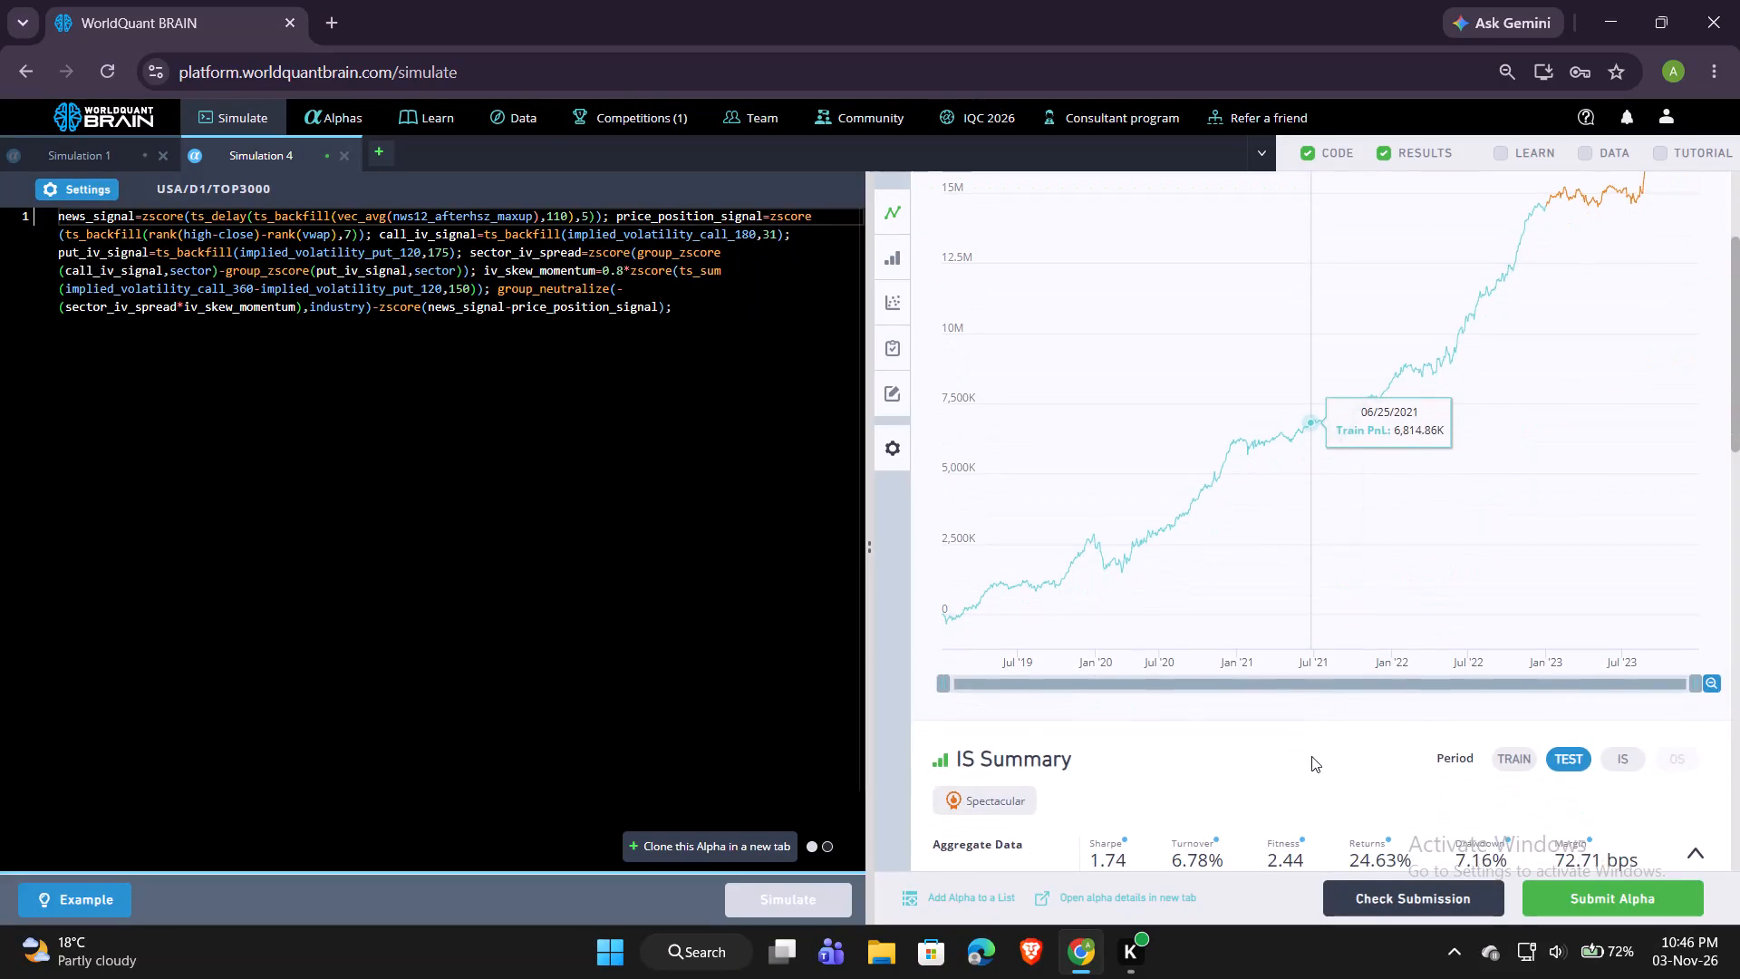
scroll(1311, 756, up, 2)
scroll(1611, 510, down, 1)
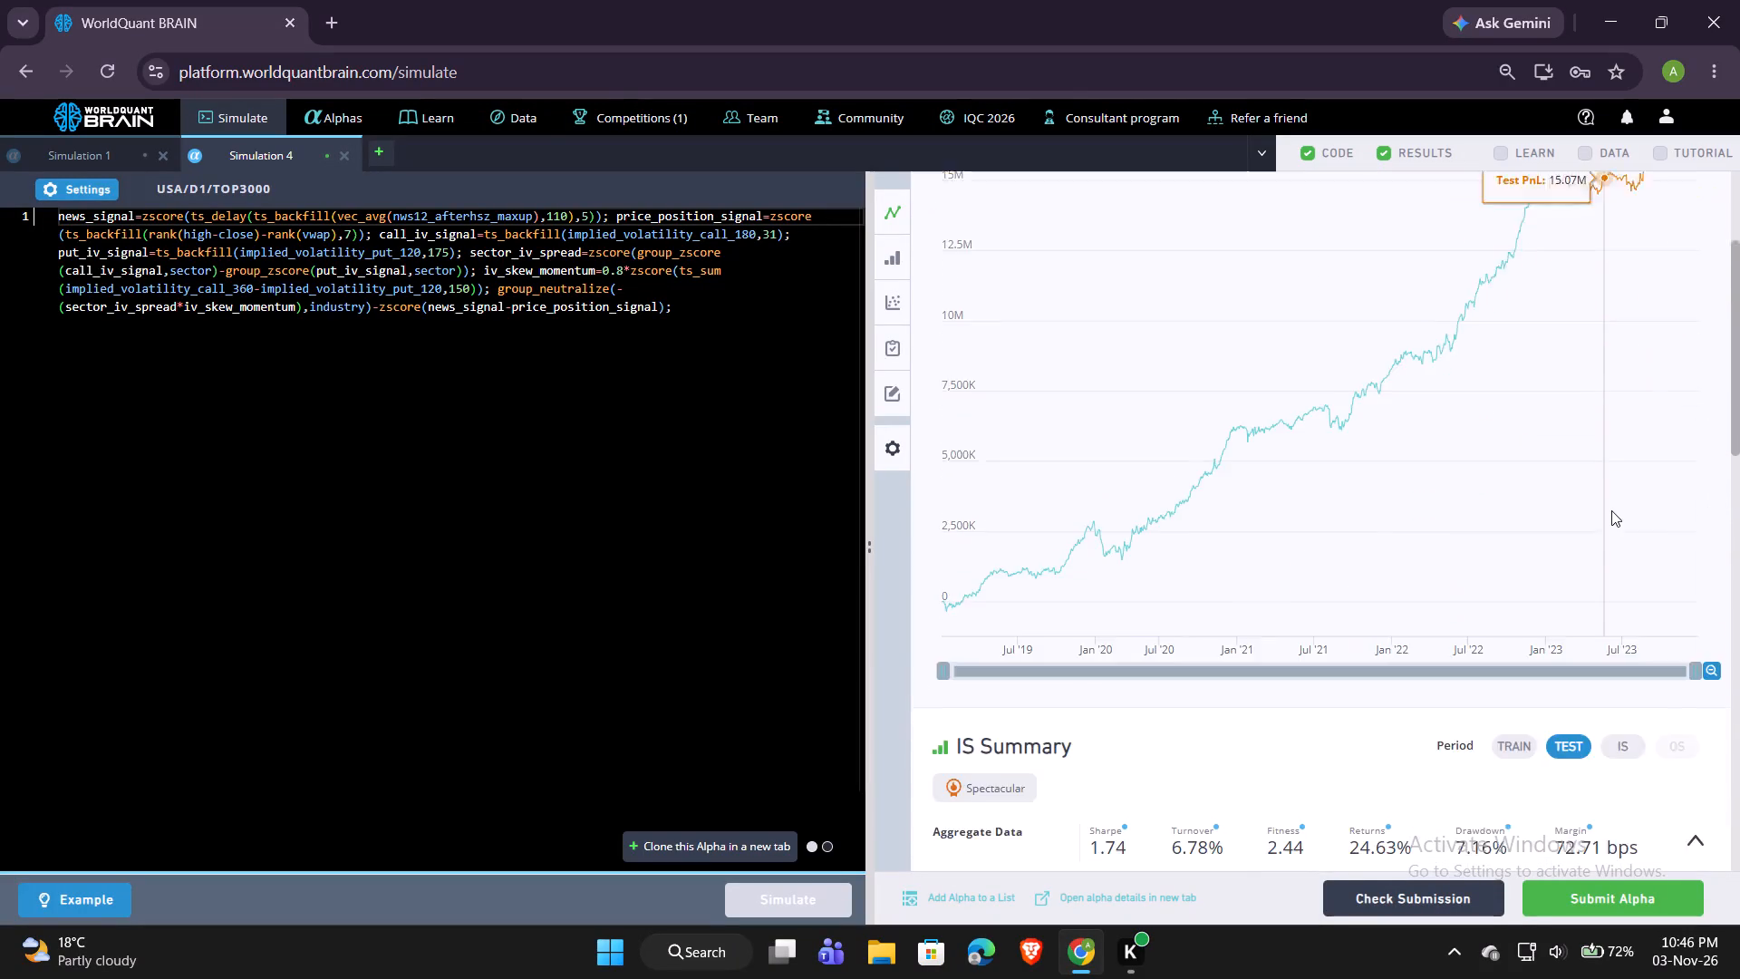
scroll(1611, 510, down, 3)
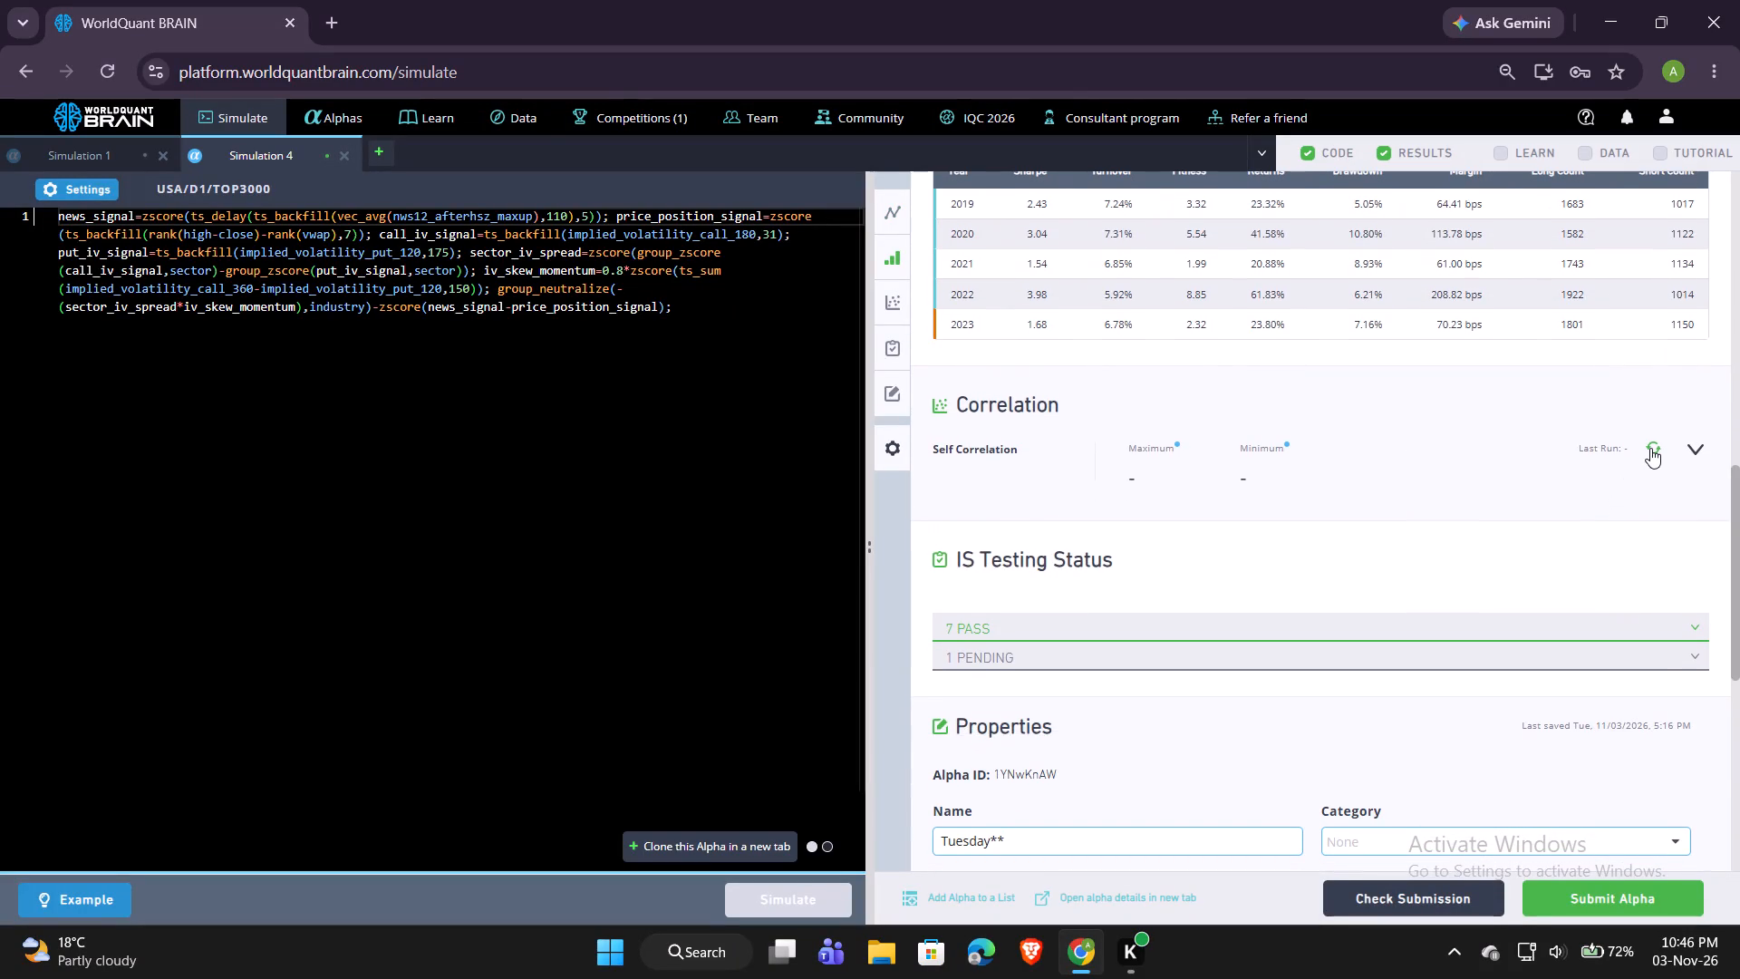
click(1650, 448)
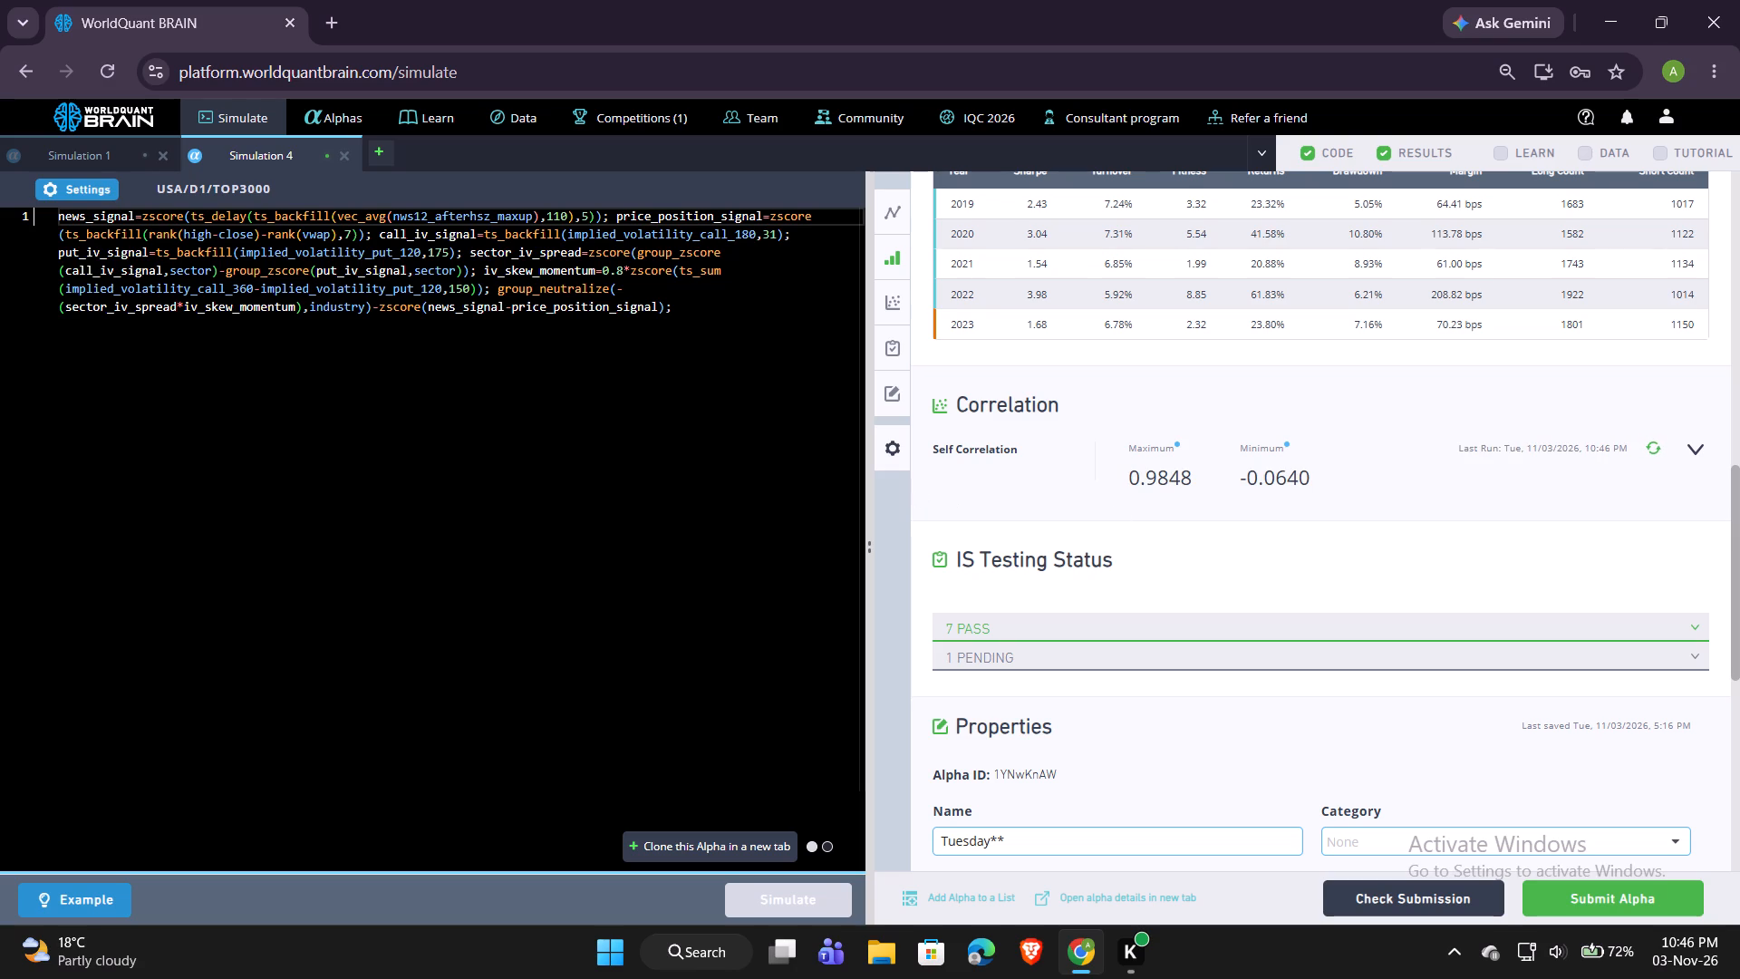
Replace the outer ts_delay operator in news_signal with ts_delta and simulate the alpha.
click(246, 218)
key(BackSpace)
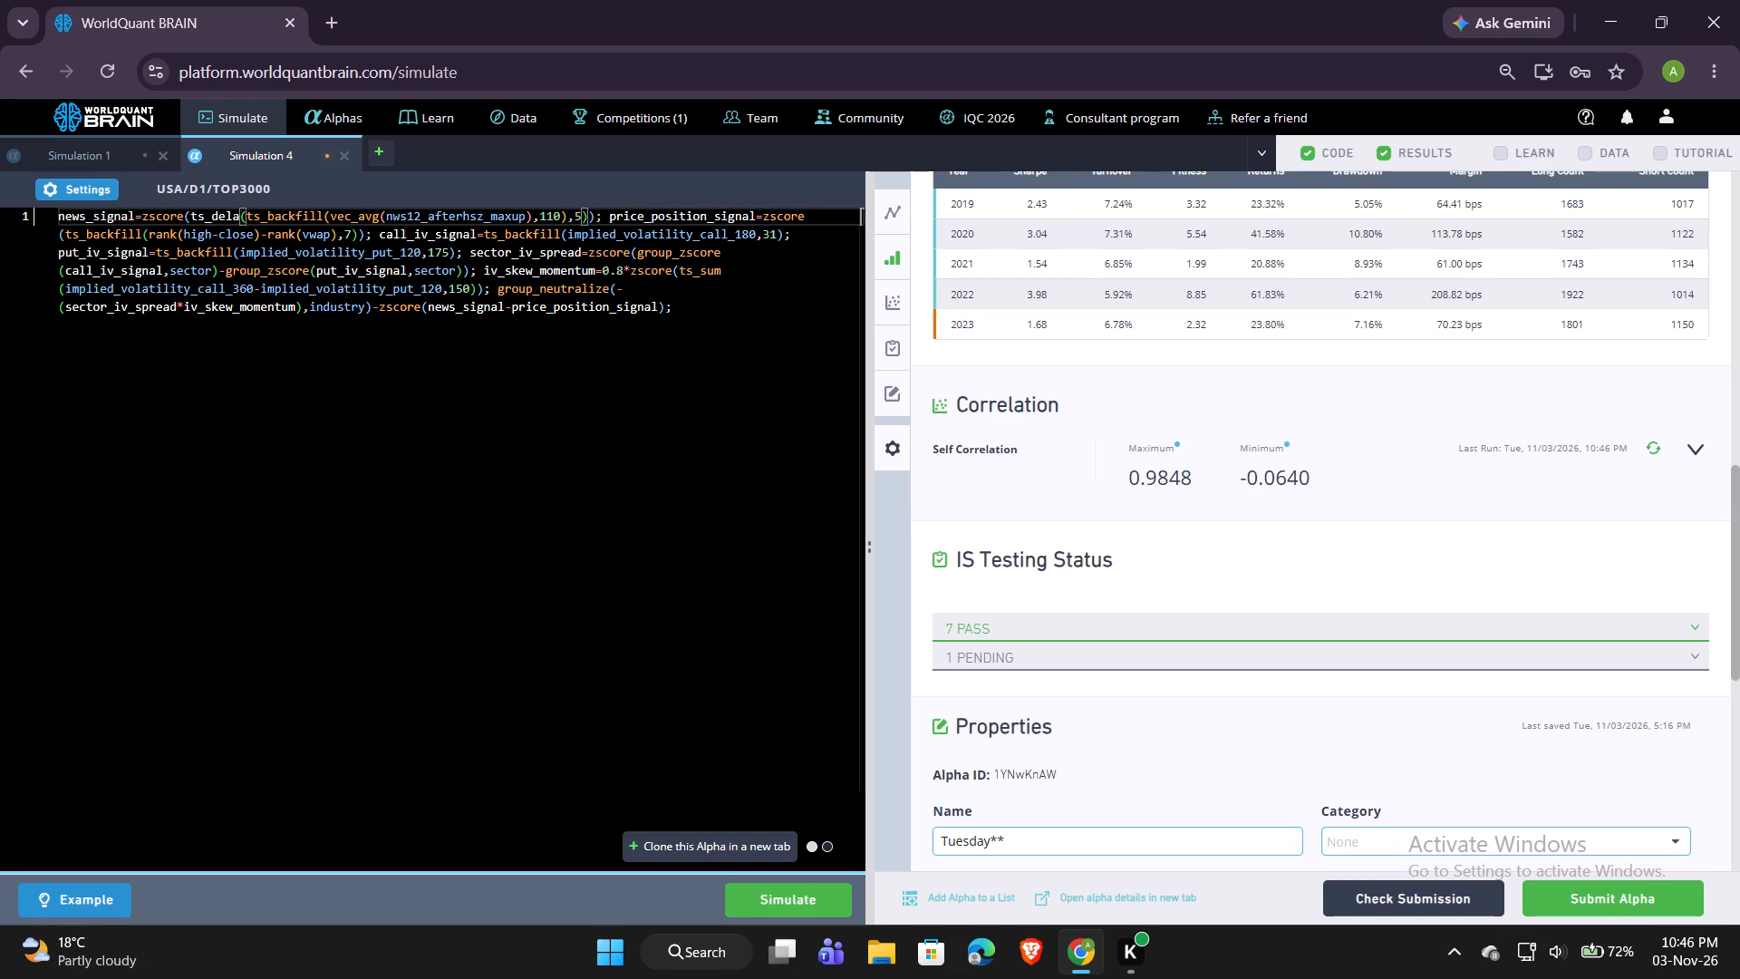
key(BackSpace)
key(BackSpace)
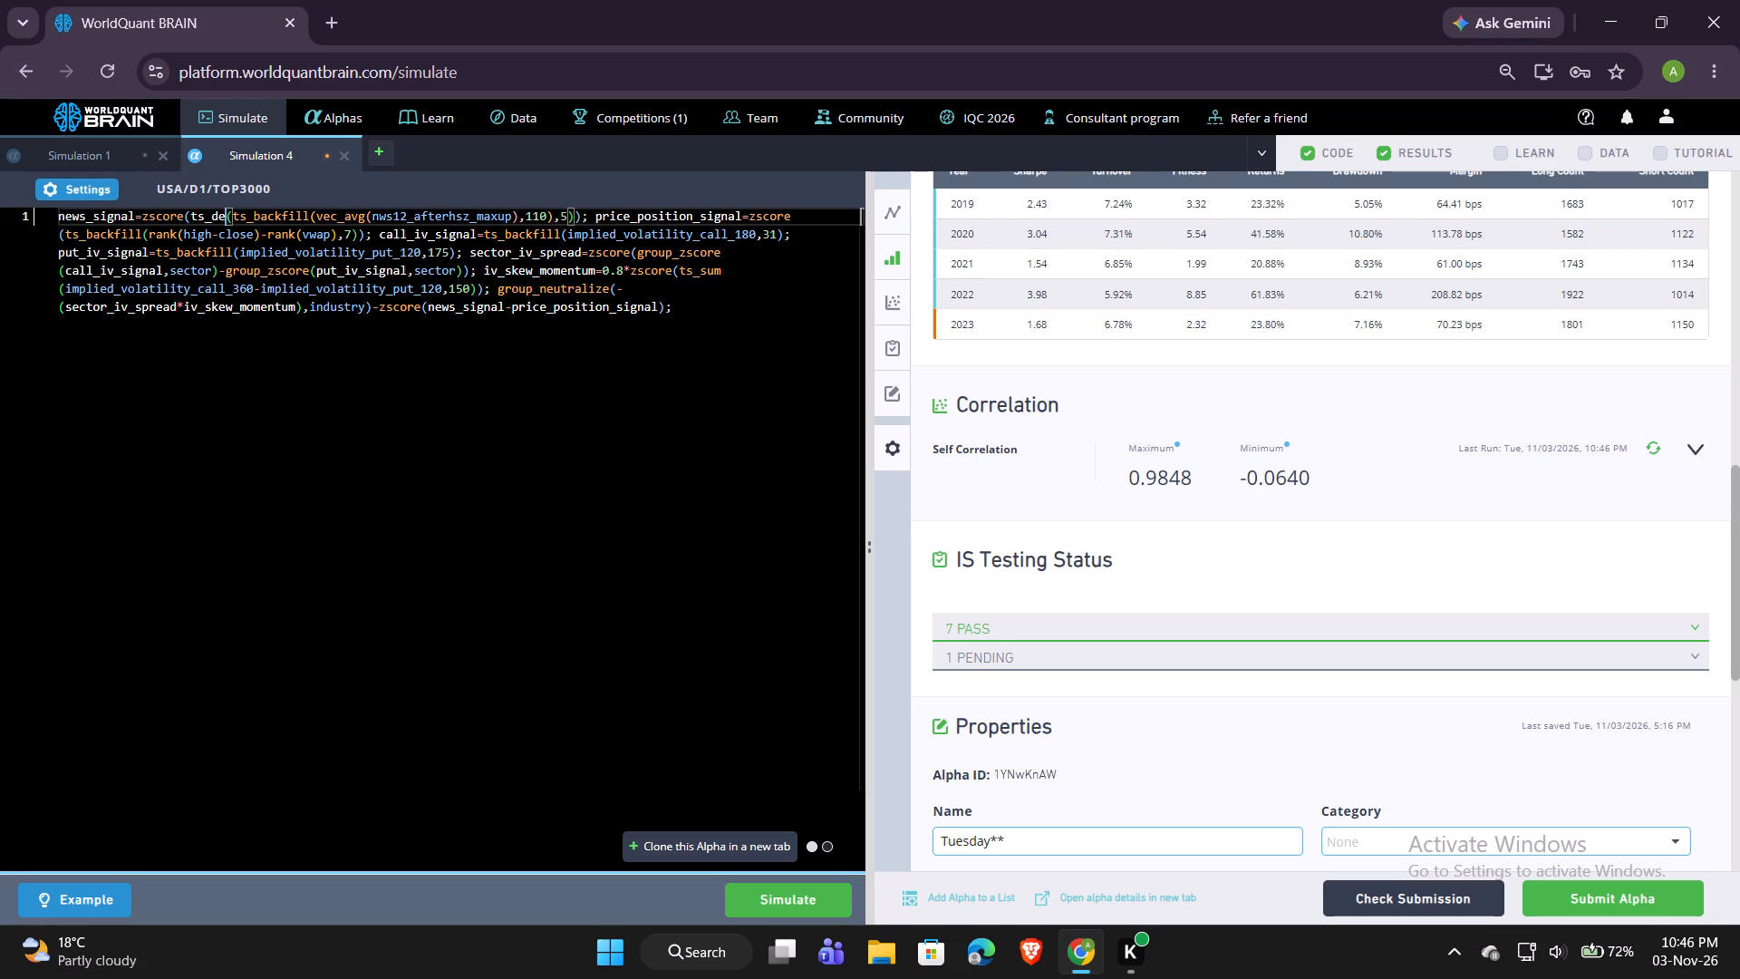
text(lt)
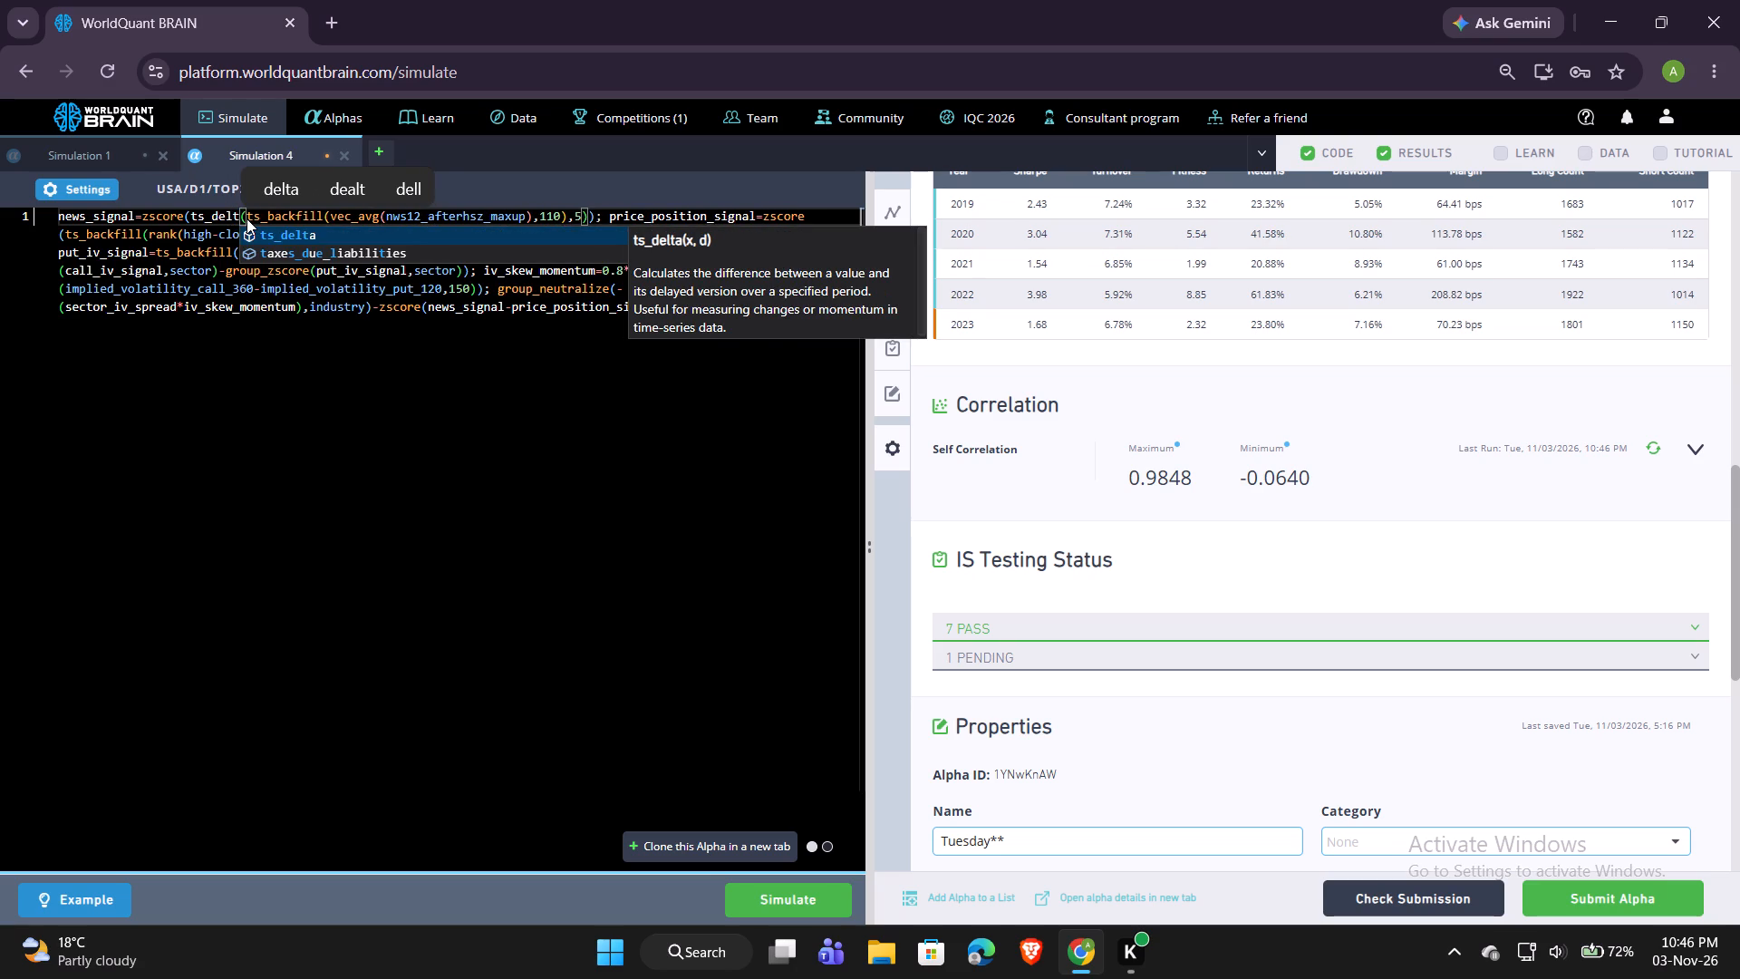
key(Return)
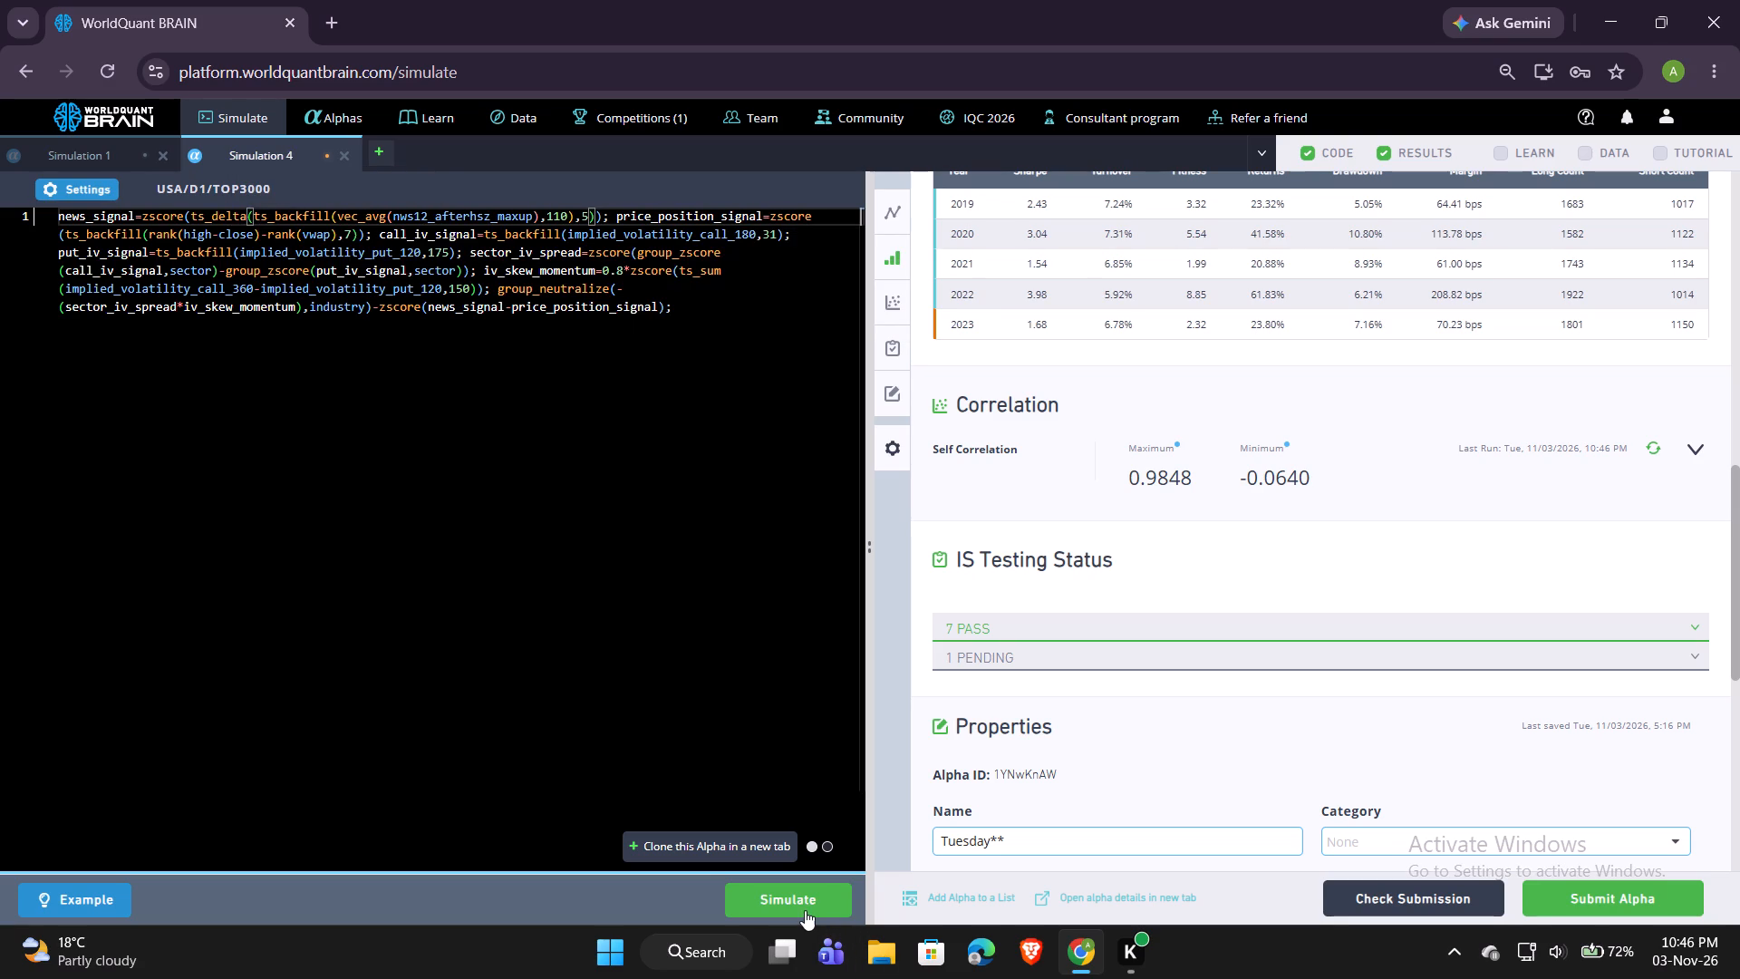
click(804, 910)
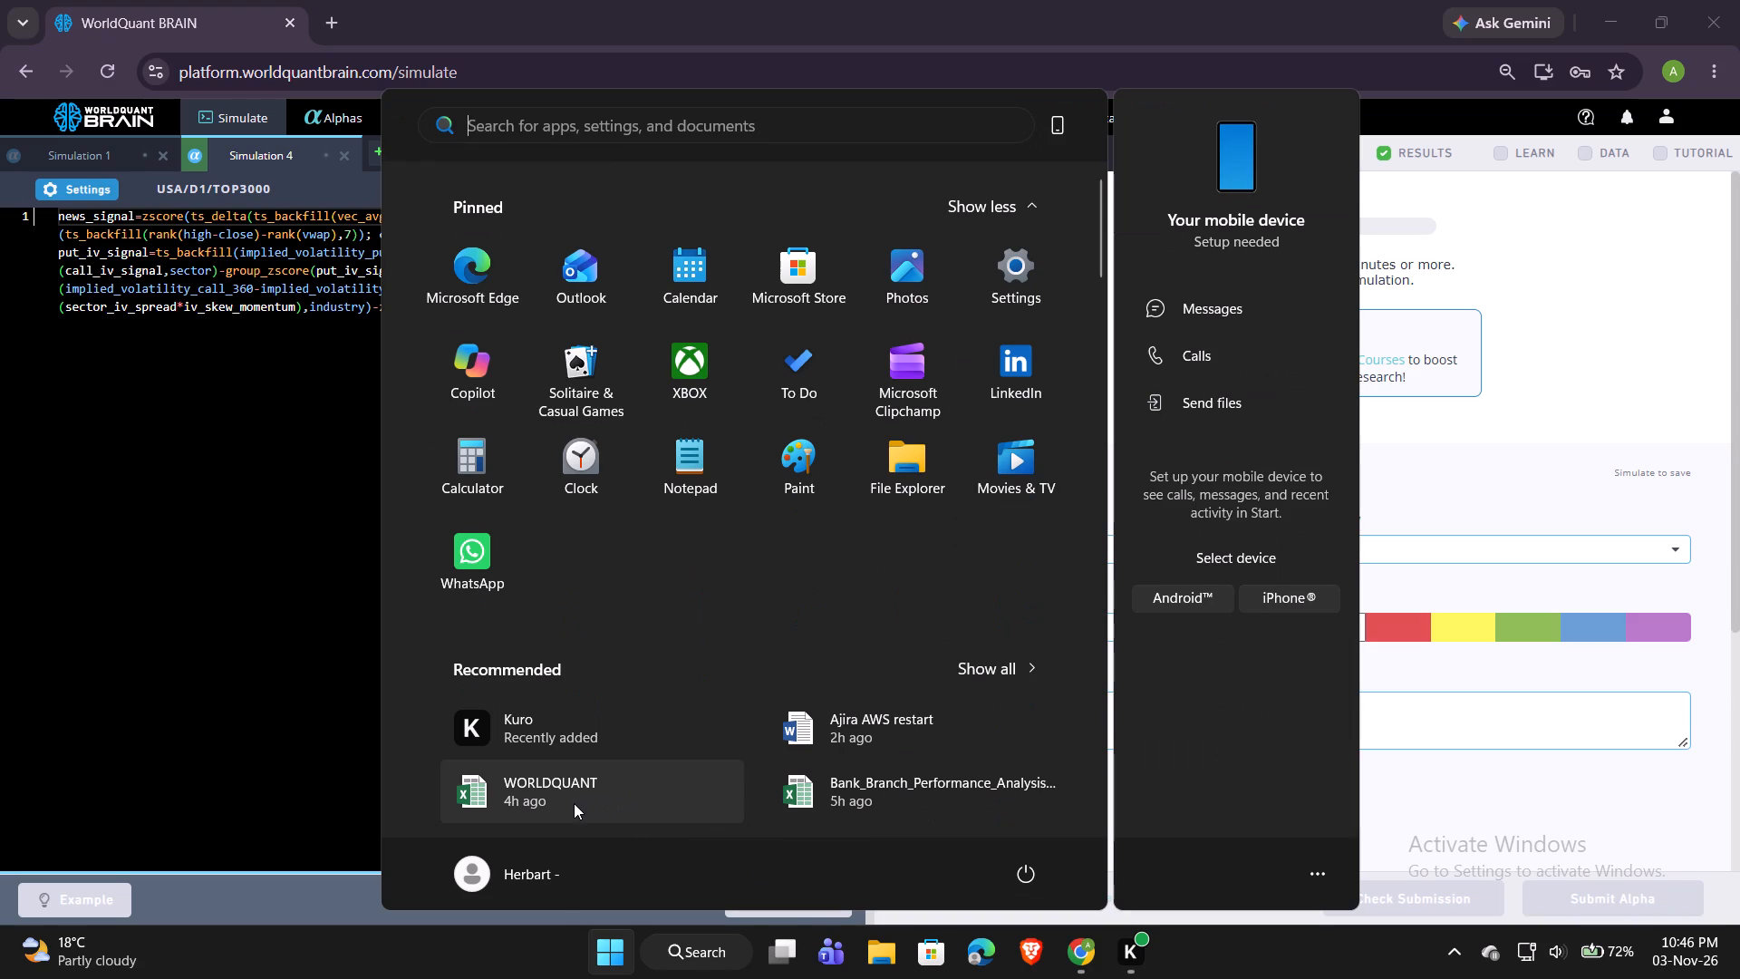
Open the recent WORLDQUANT workbook in Excel, dismiss the activation wizard and read the alpha notes on Sheet2.
click(574, 803)
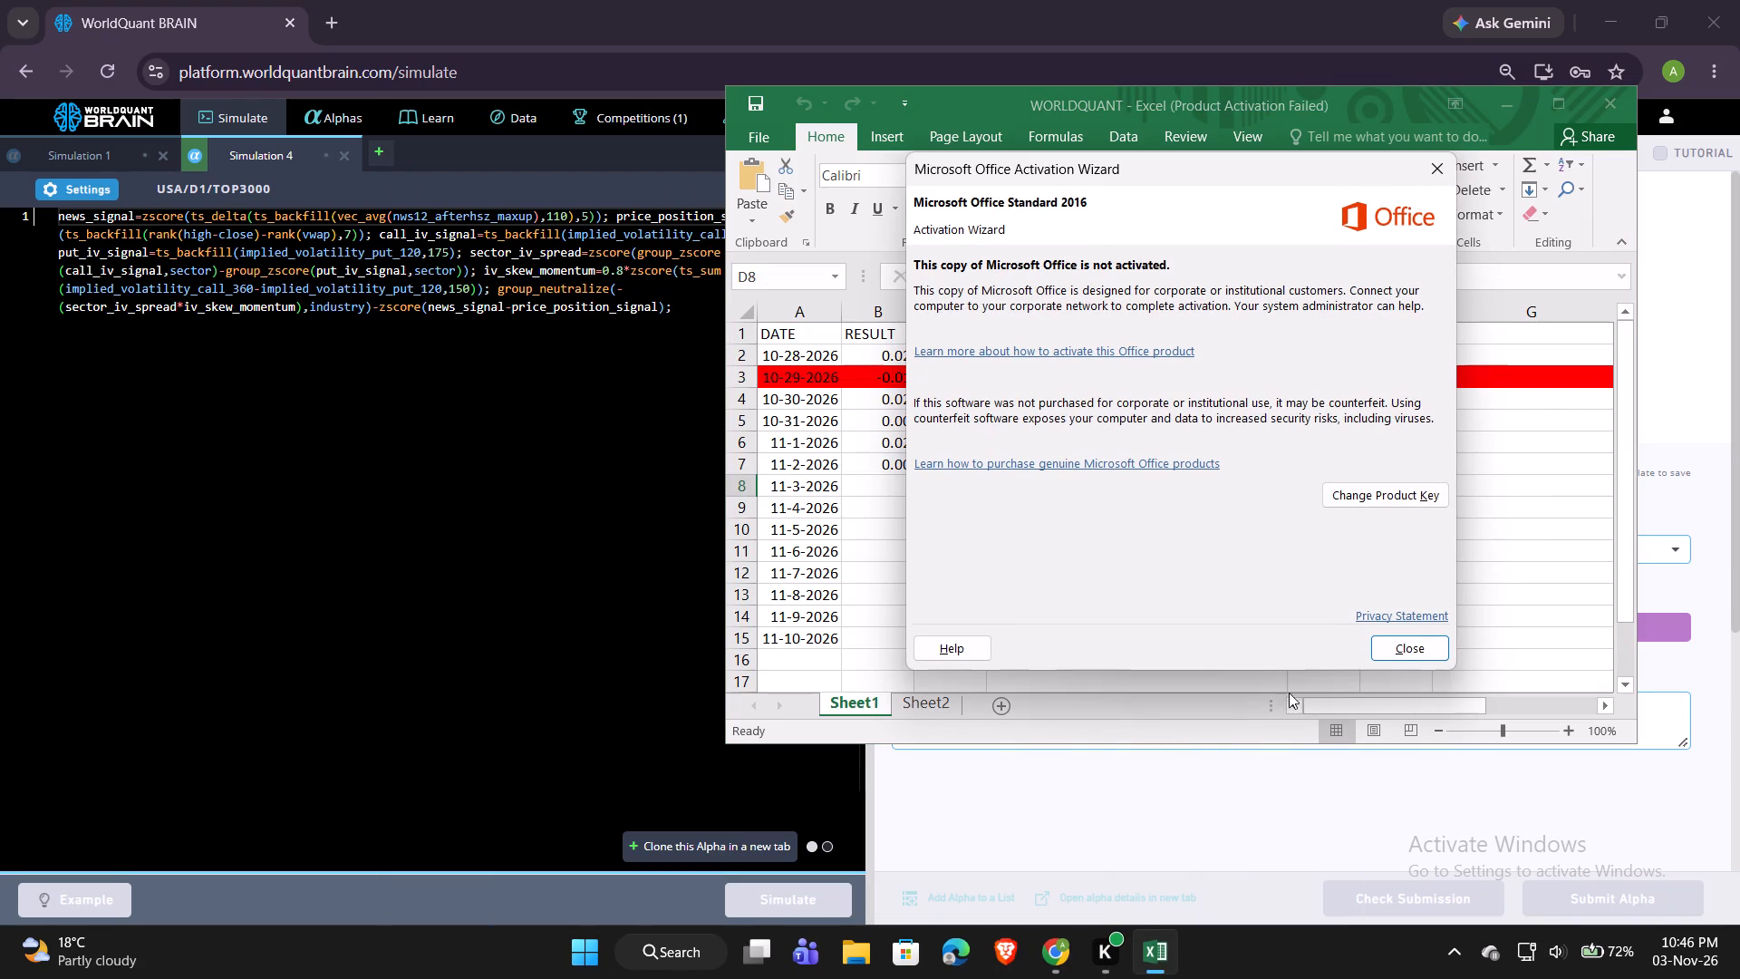
click(1420, 648)
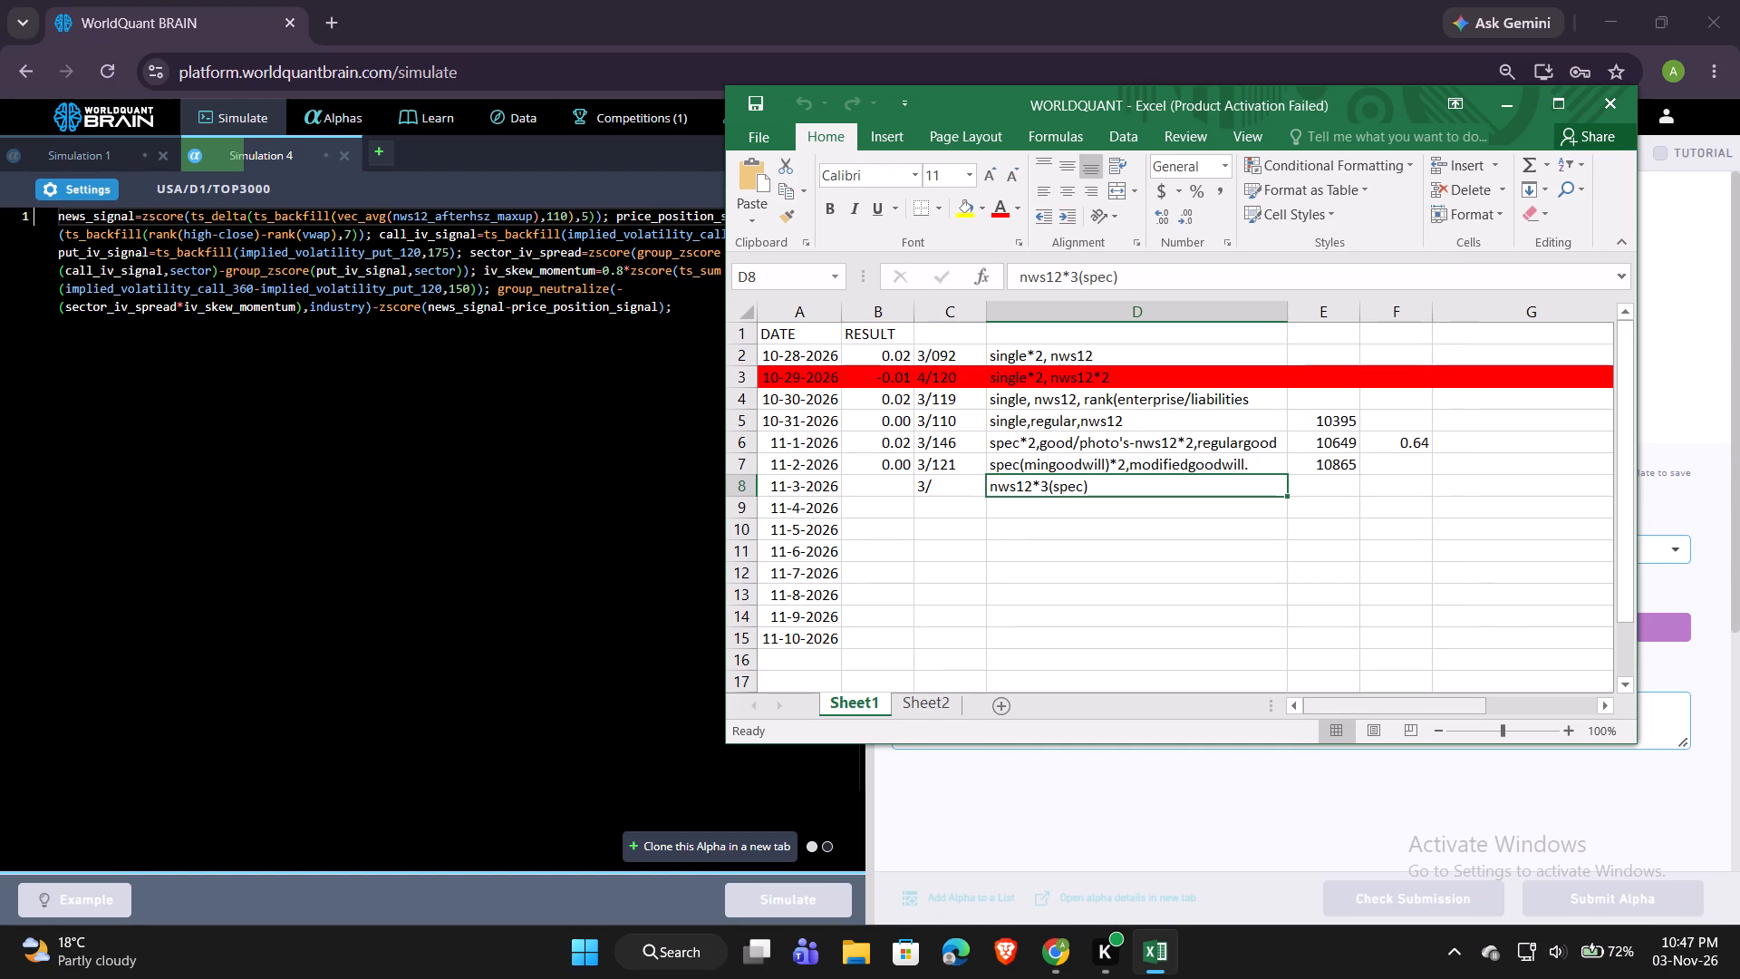
click(935, 703)
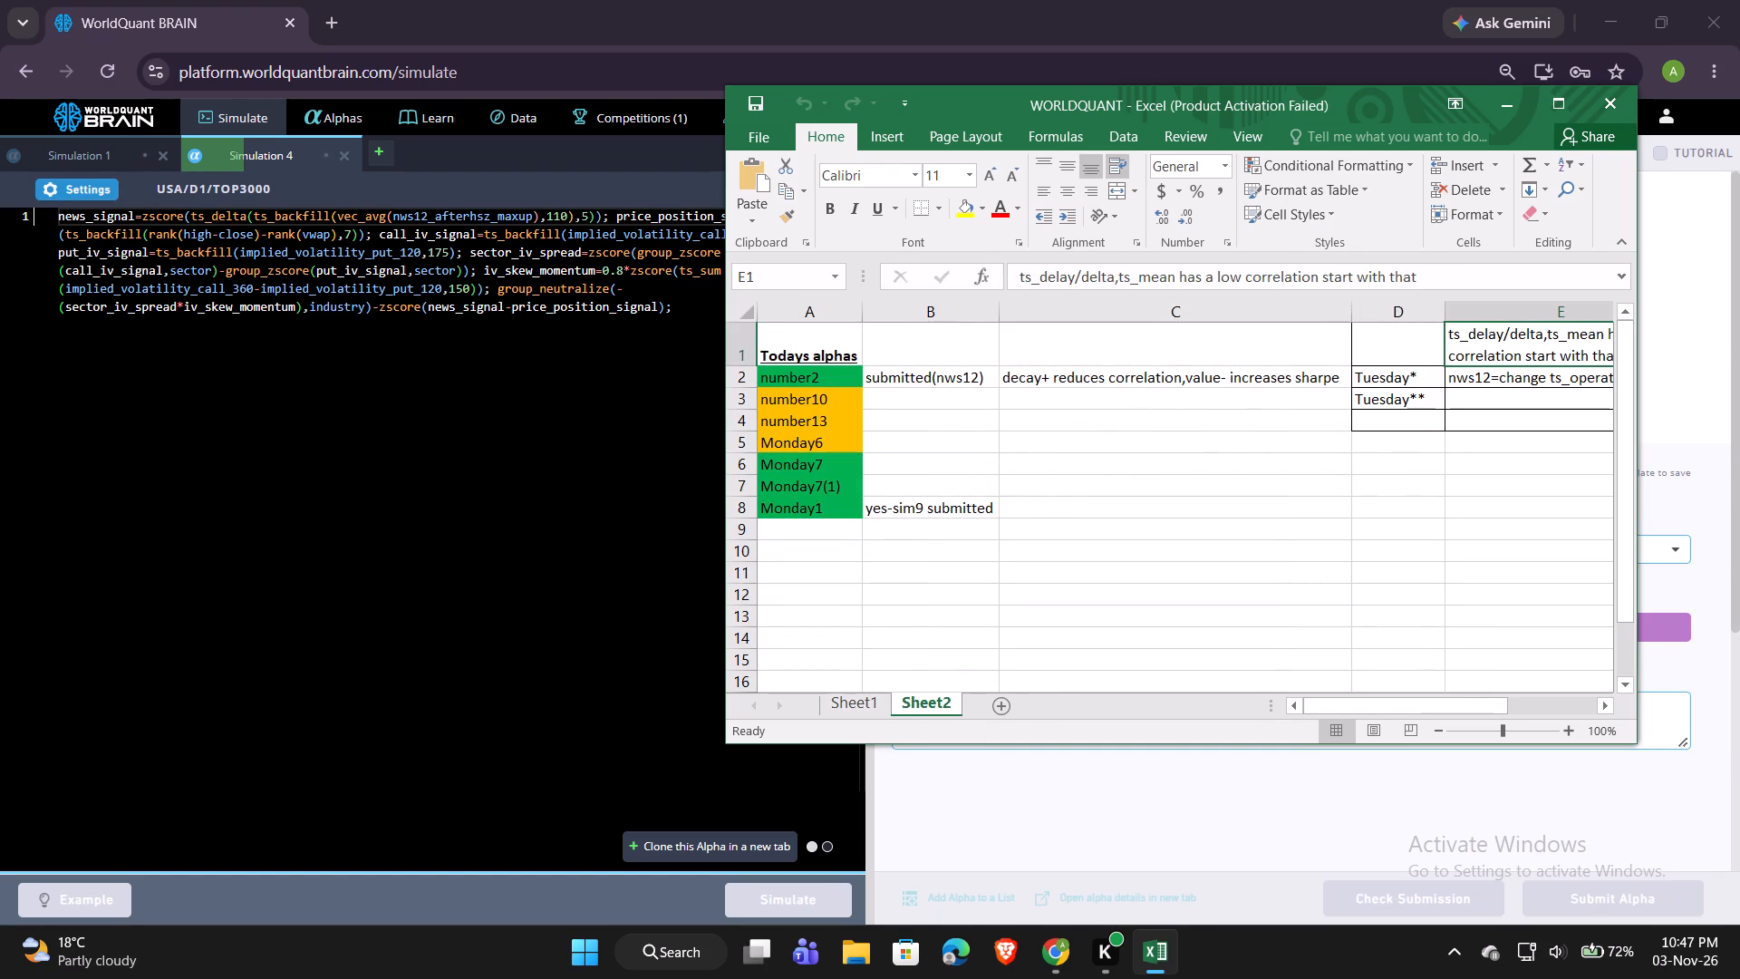
scroll(1214, 396, left, 1)
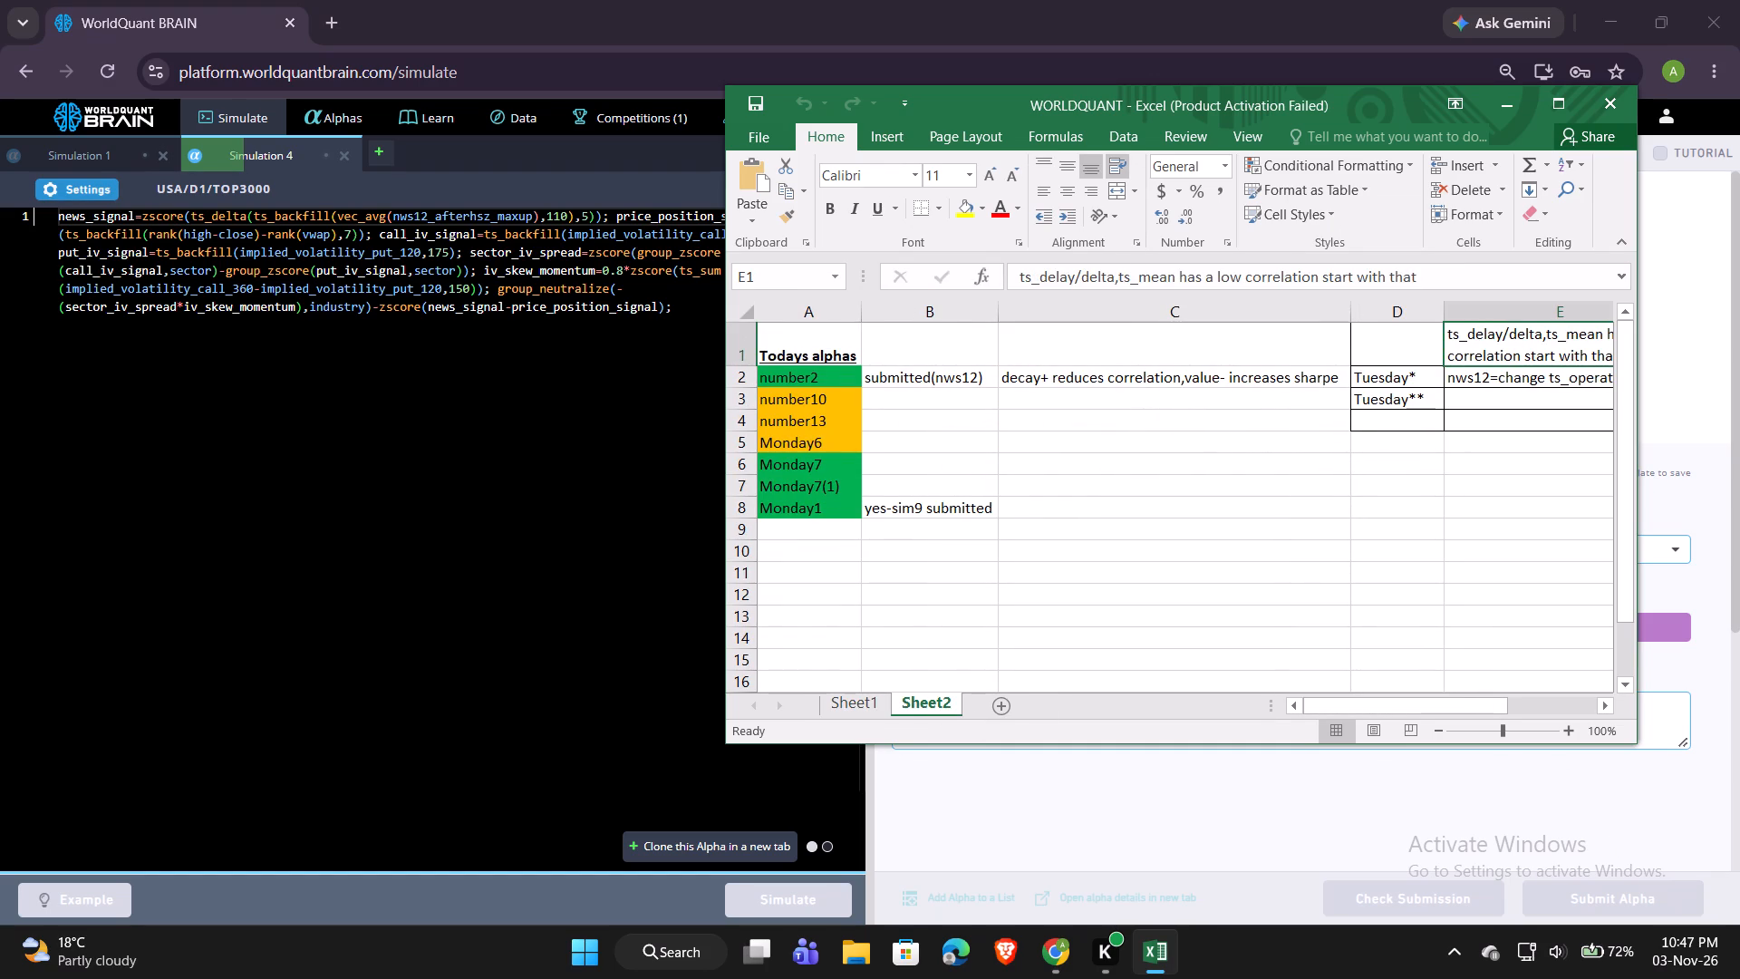
scroll(1375, 407, left, 2)
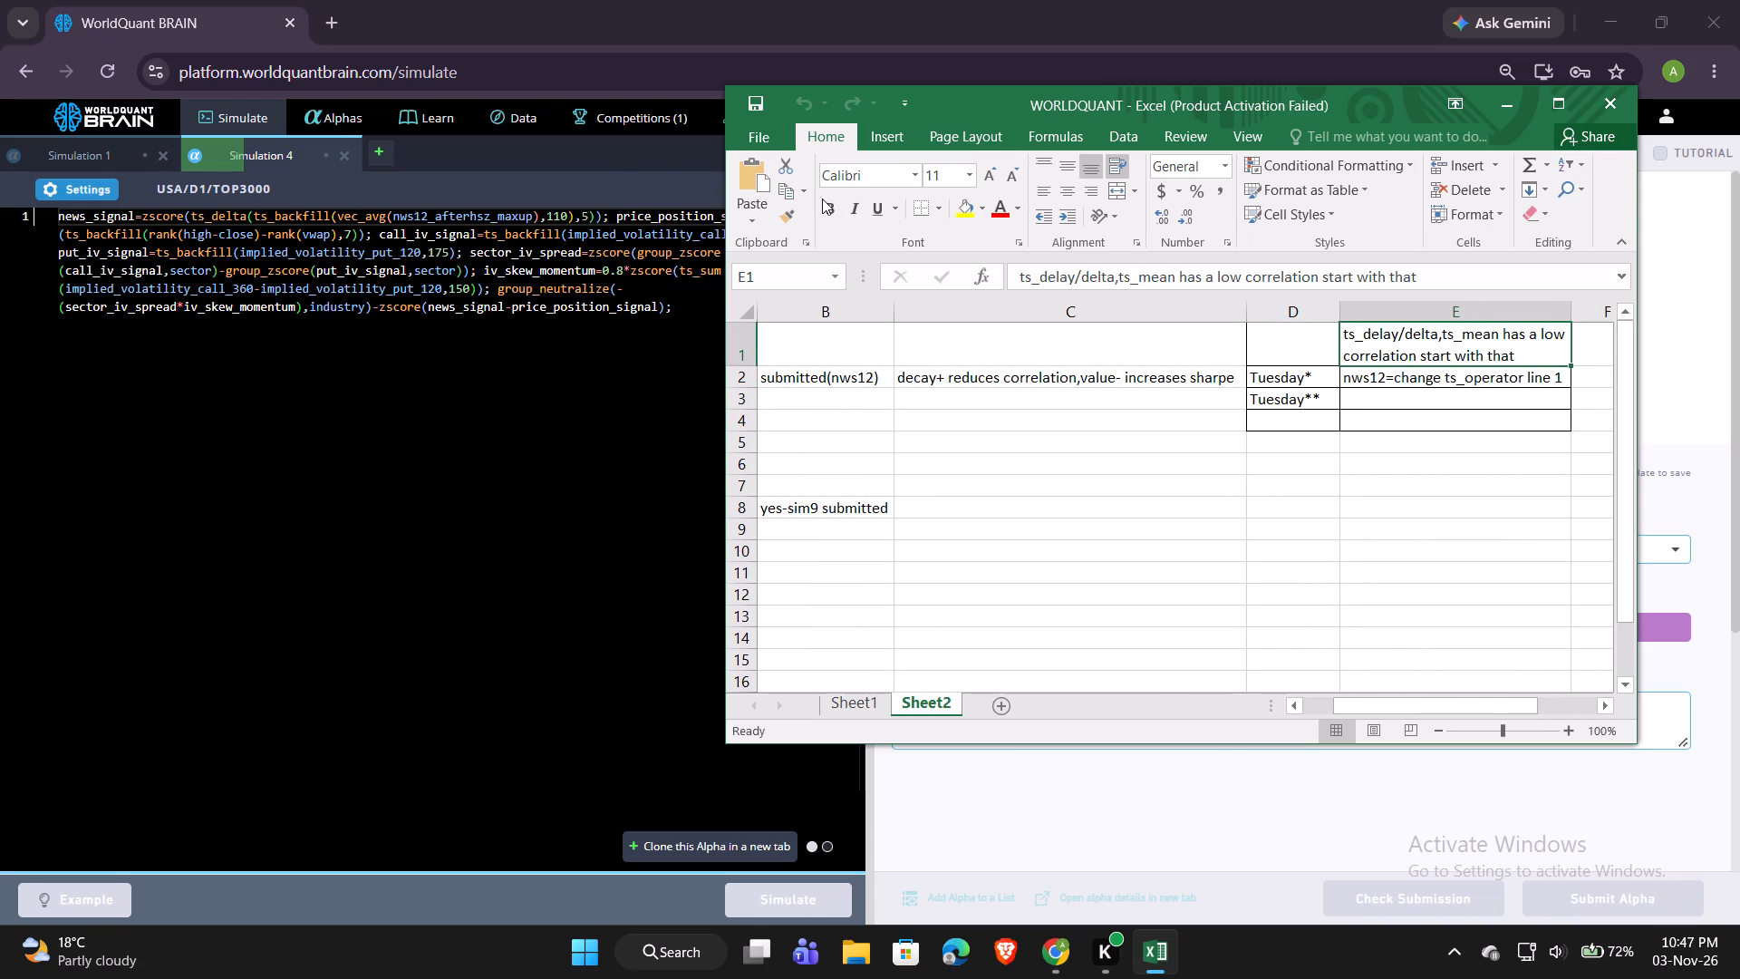
Return to WorldQuant BRAIN in Chrome and clone the unsubmitted alpha named Tuesday* into a new simulation.
click(567, 150)
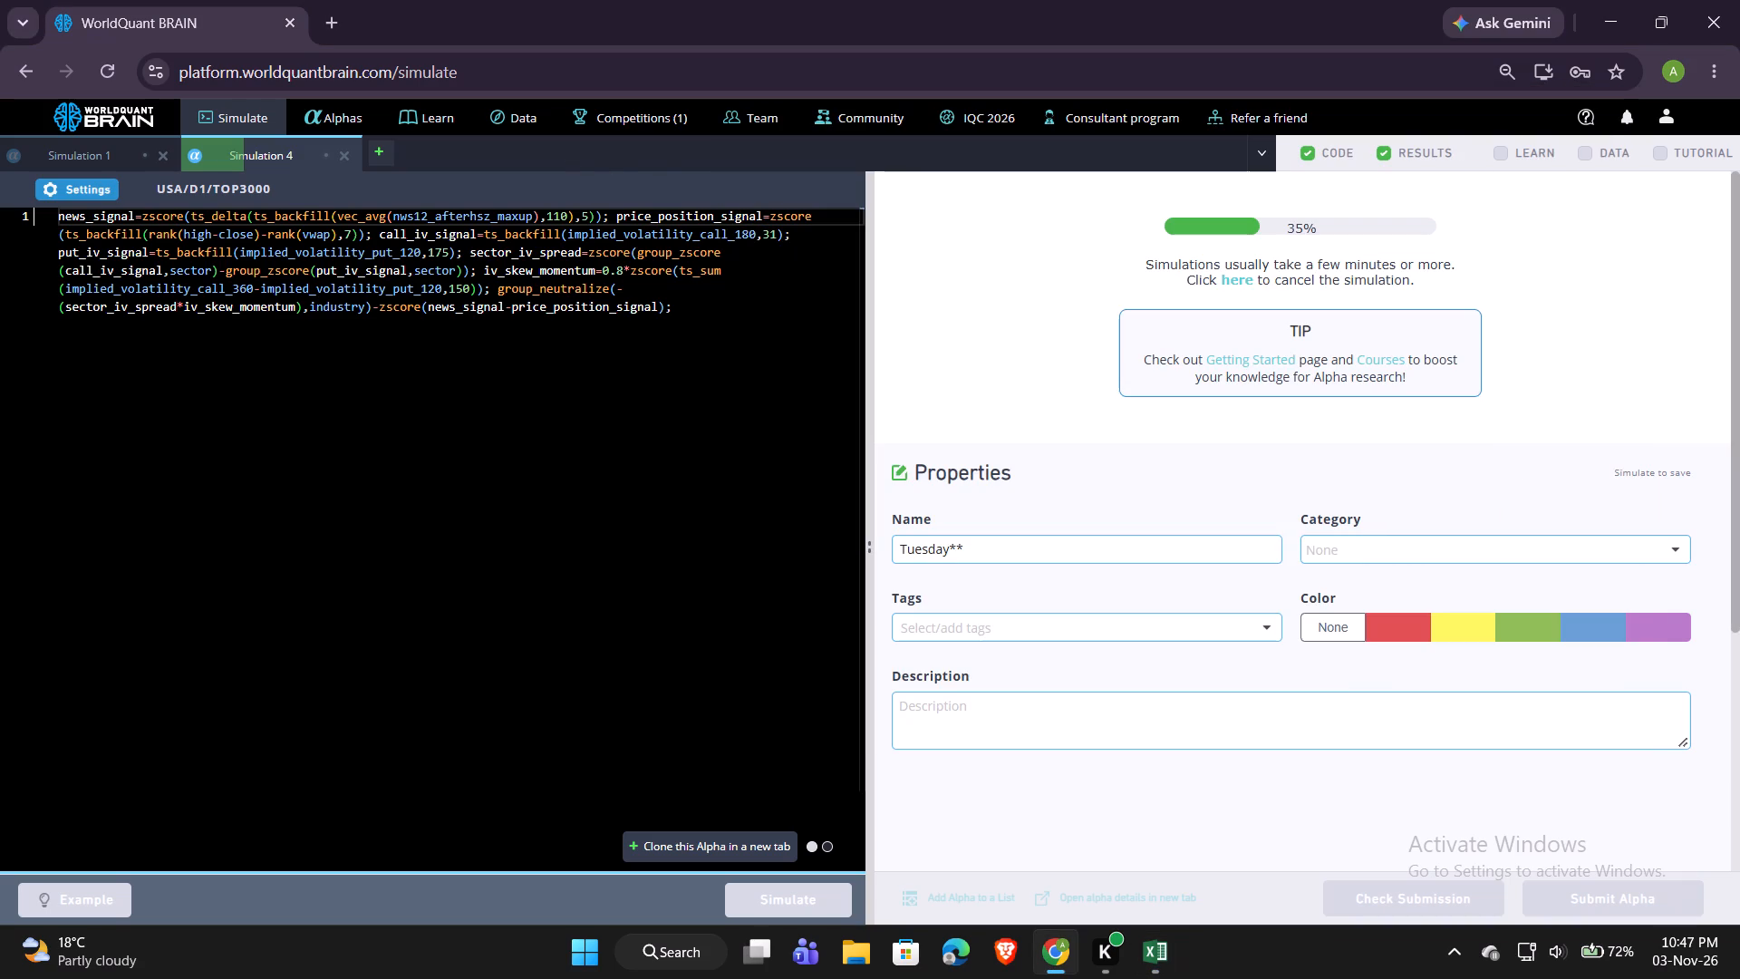
click(350, 113)
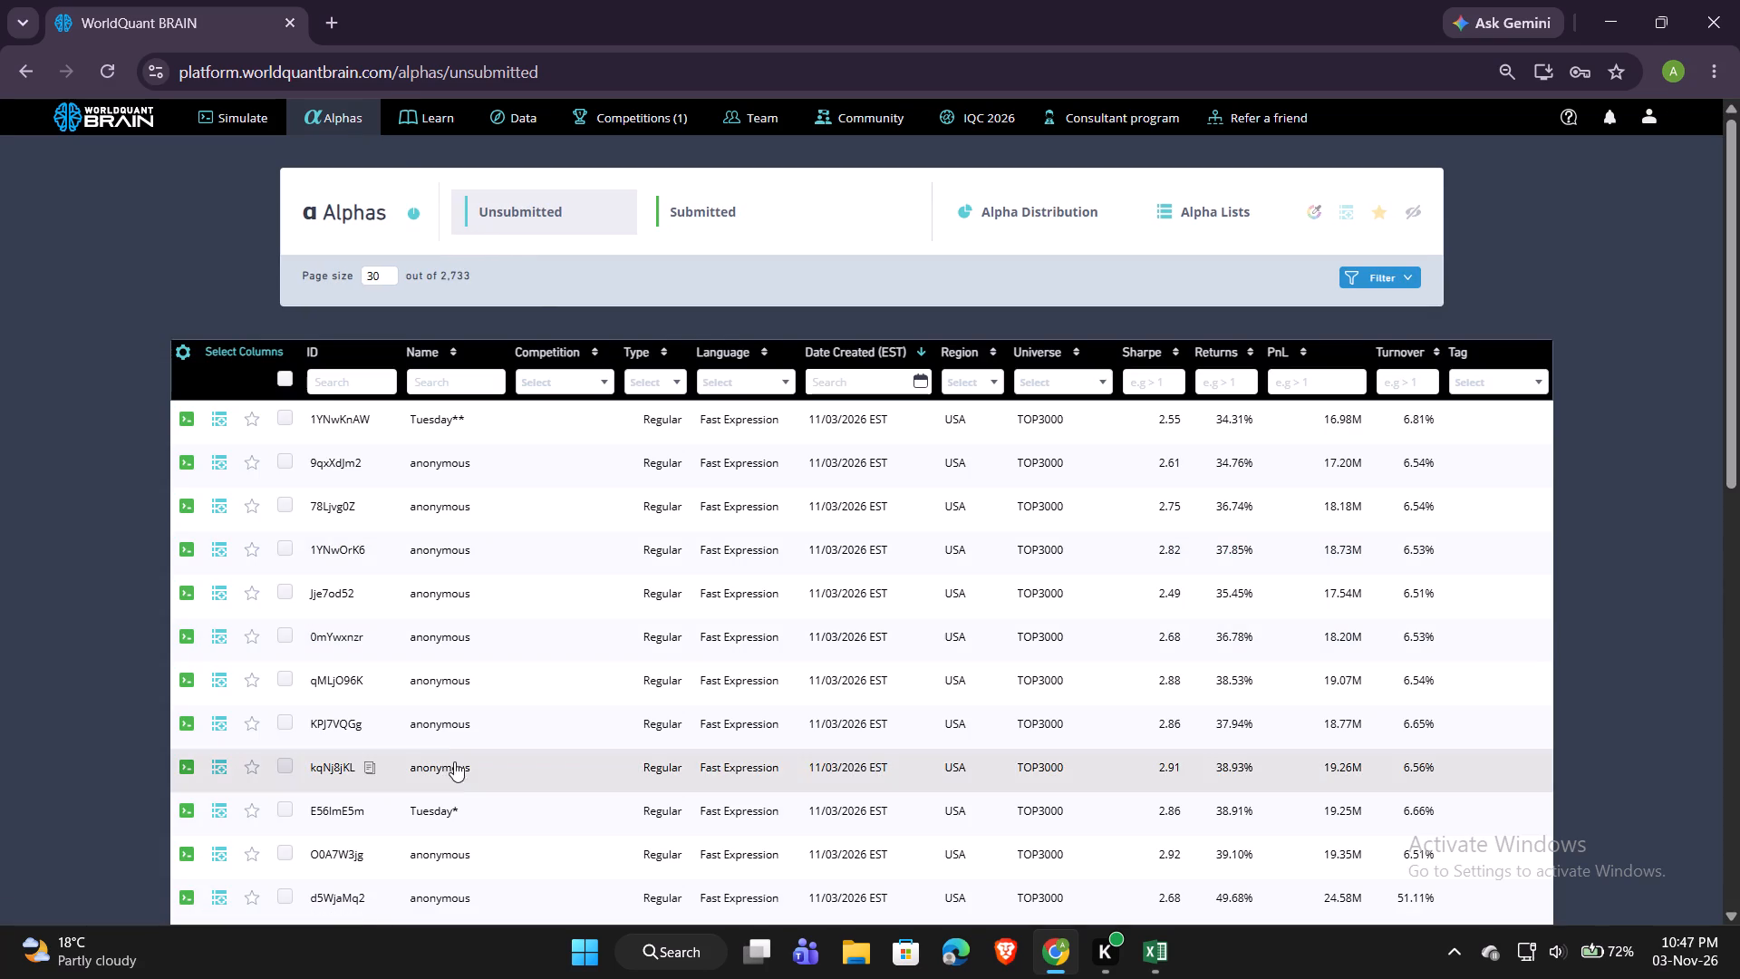
click(436, 807)
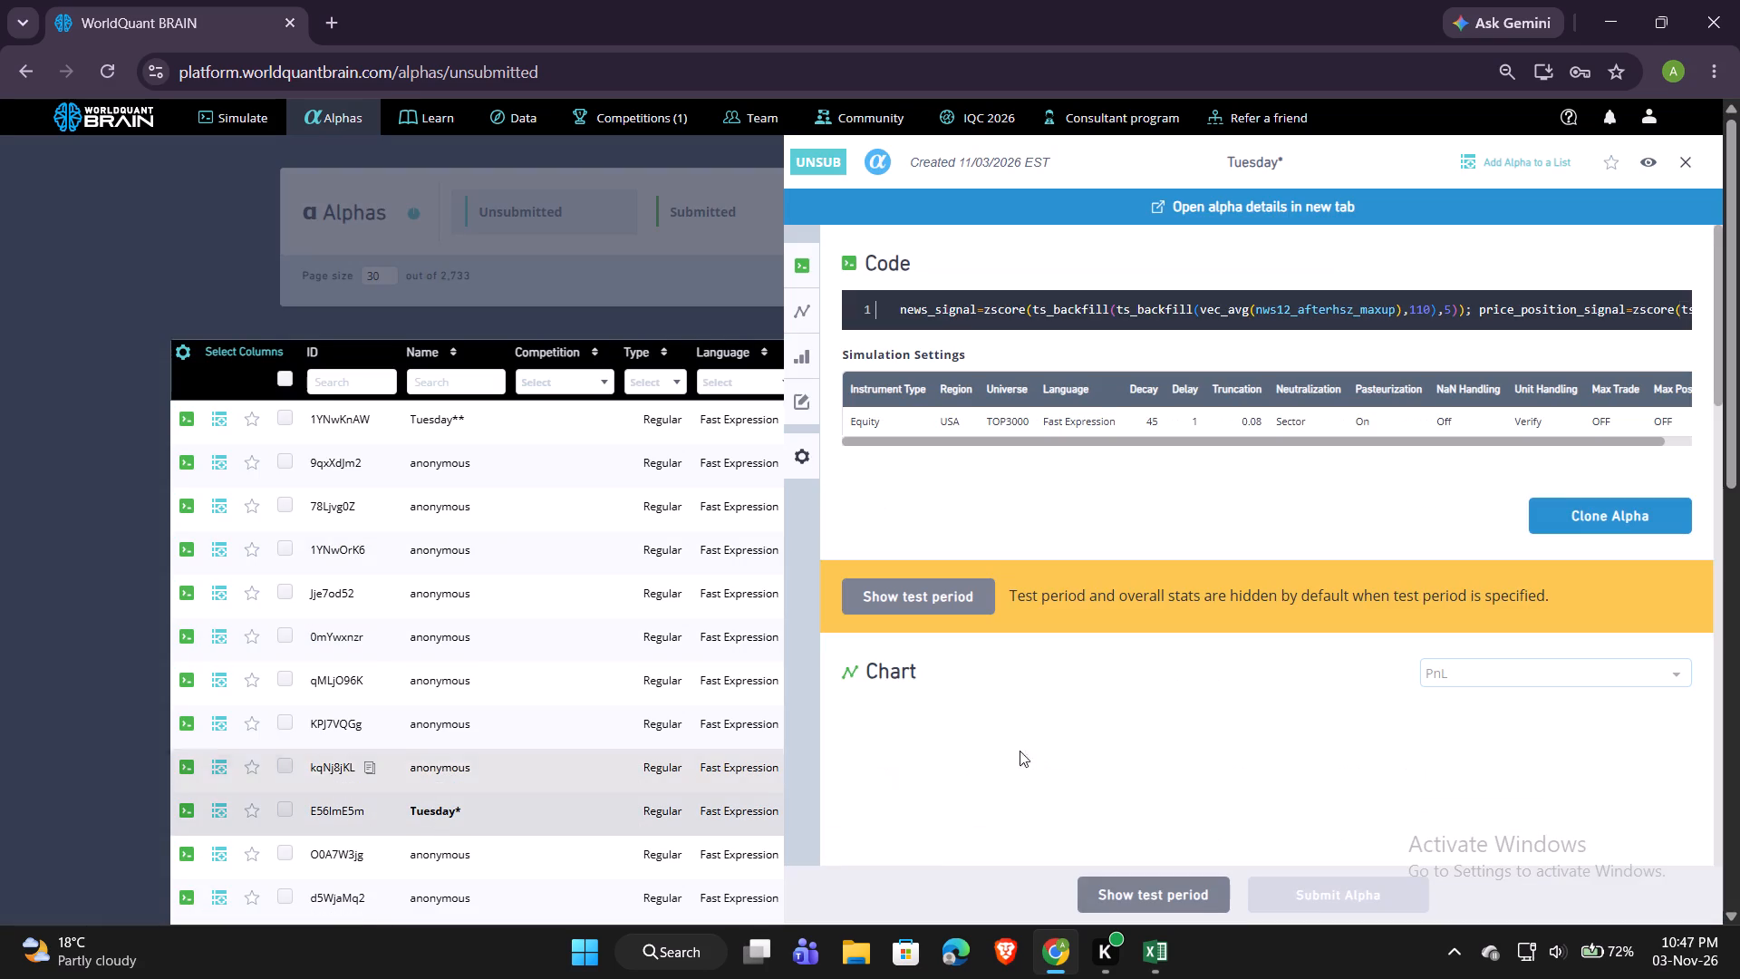
click(1637, 513)
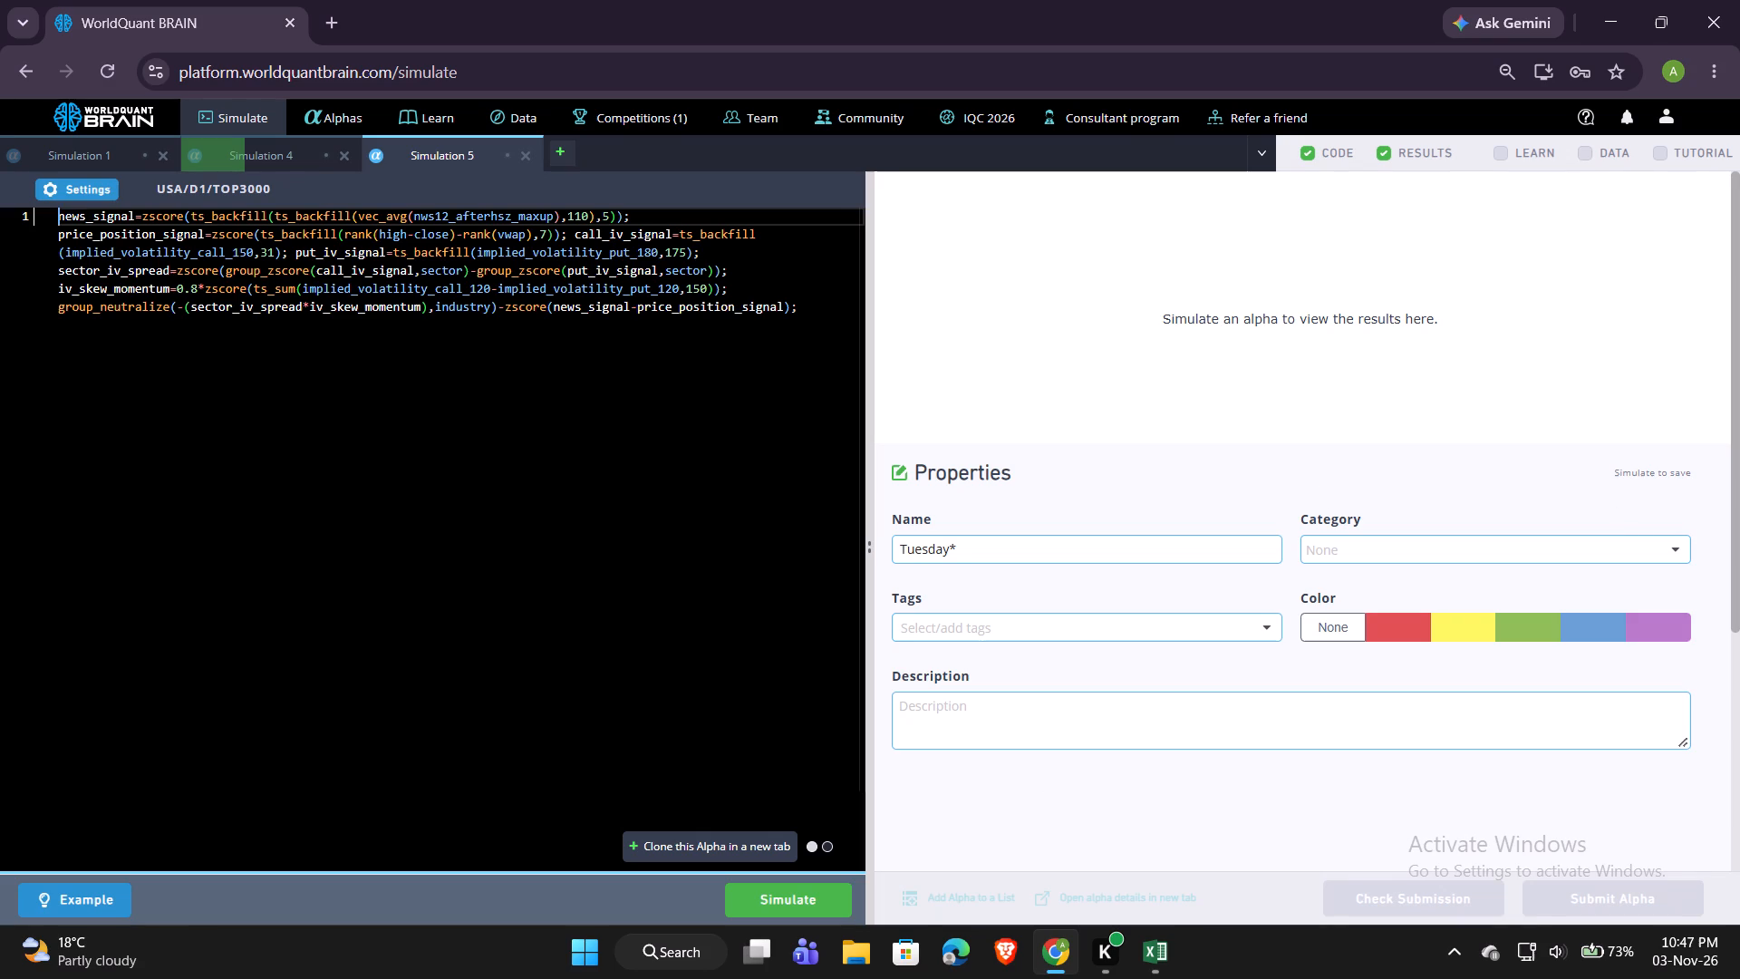
Clear the cloned alpha's name and simulate it.
drag(1000, 538, 880, 536)
key(BackSpace)
click(754, 893)
Reveal the test period of the Simulation 4 results and run the self-correlation check.
click(275, 157)
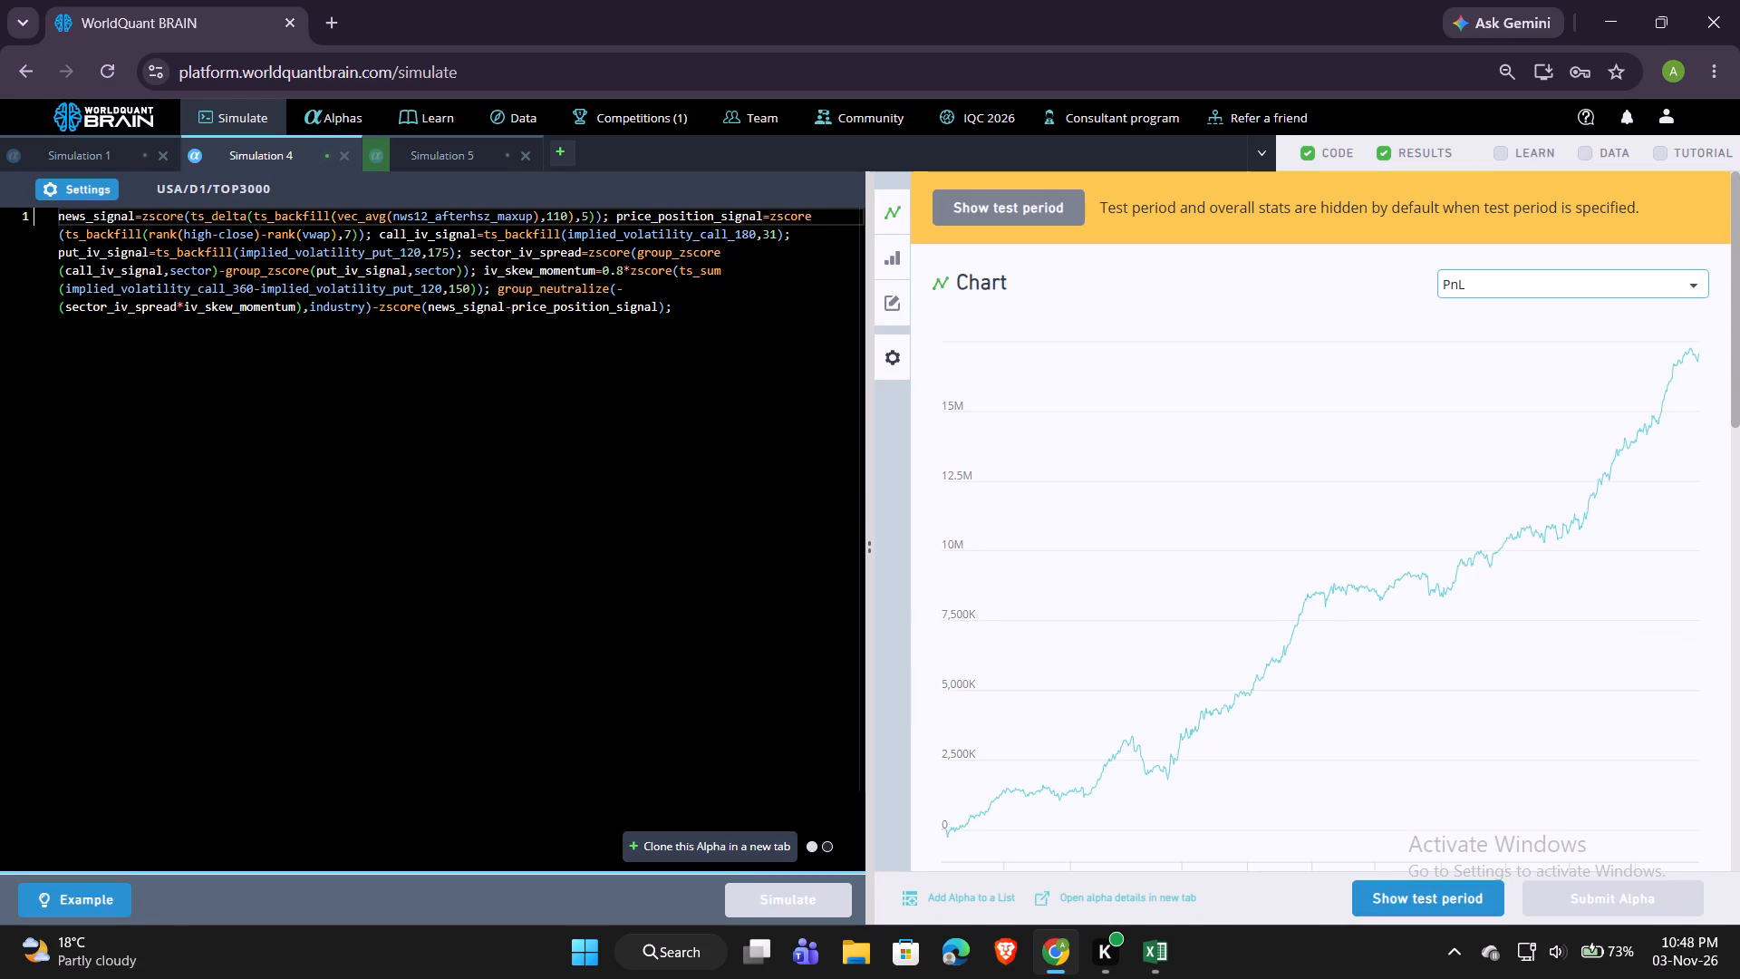
click(1397, 893)
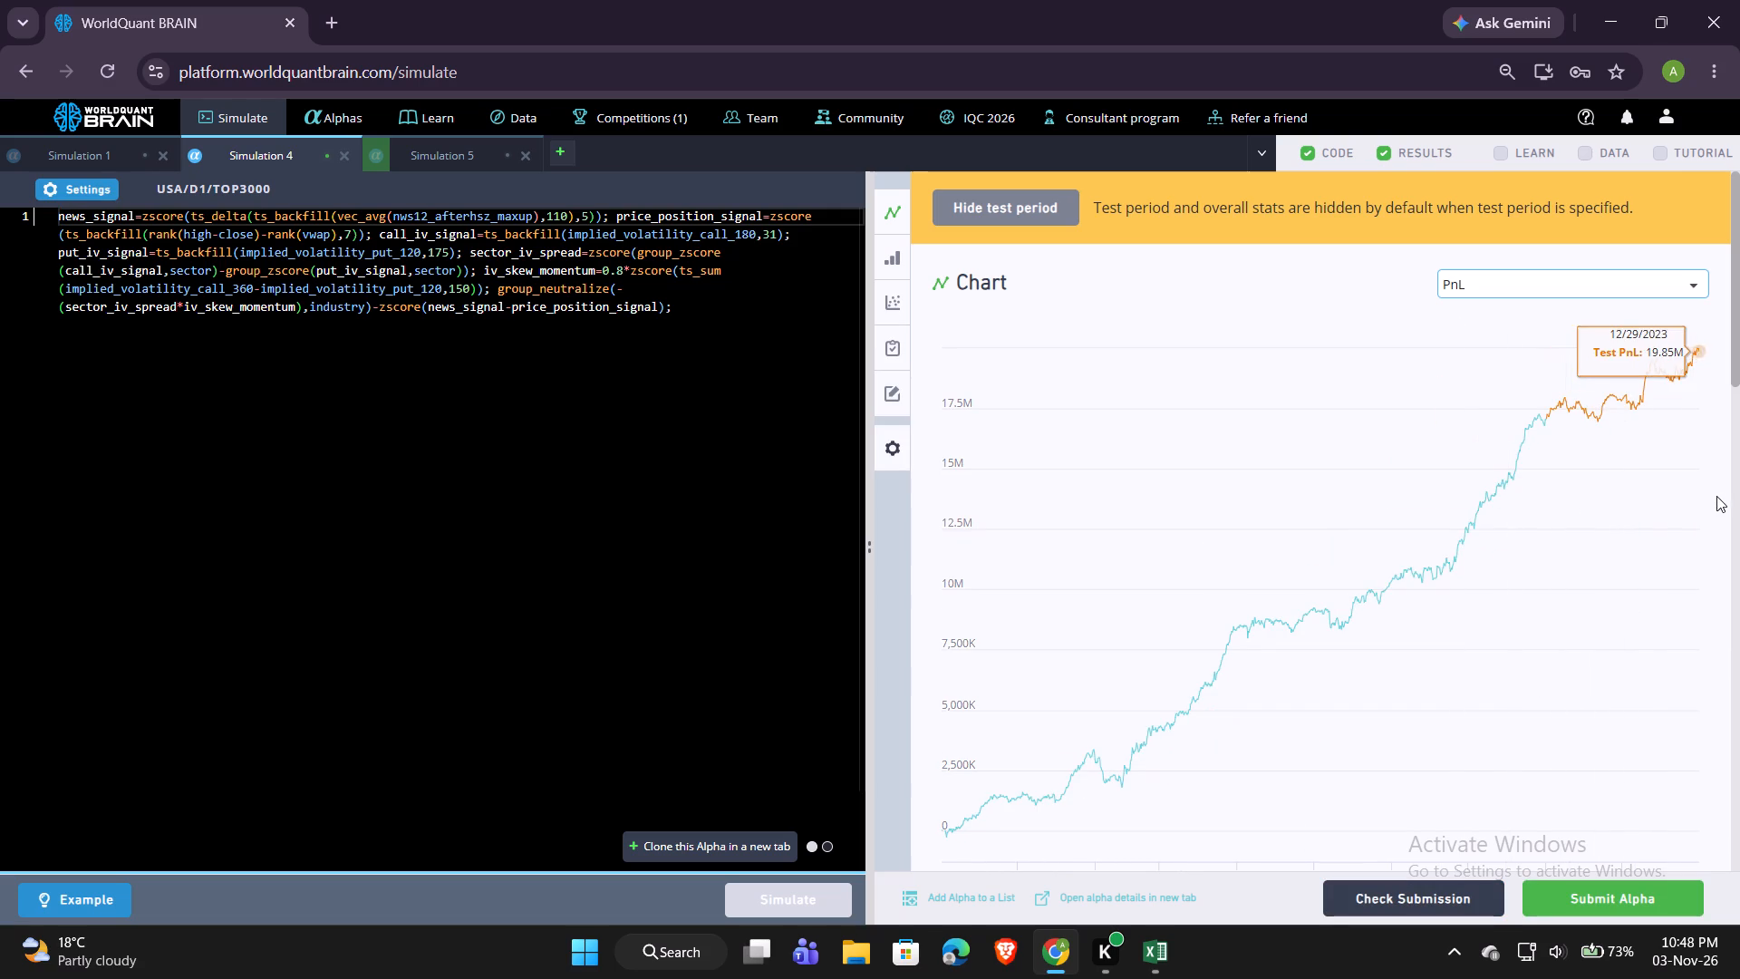
scroll(1641, 515, down, 4)
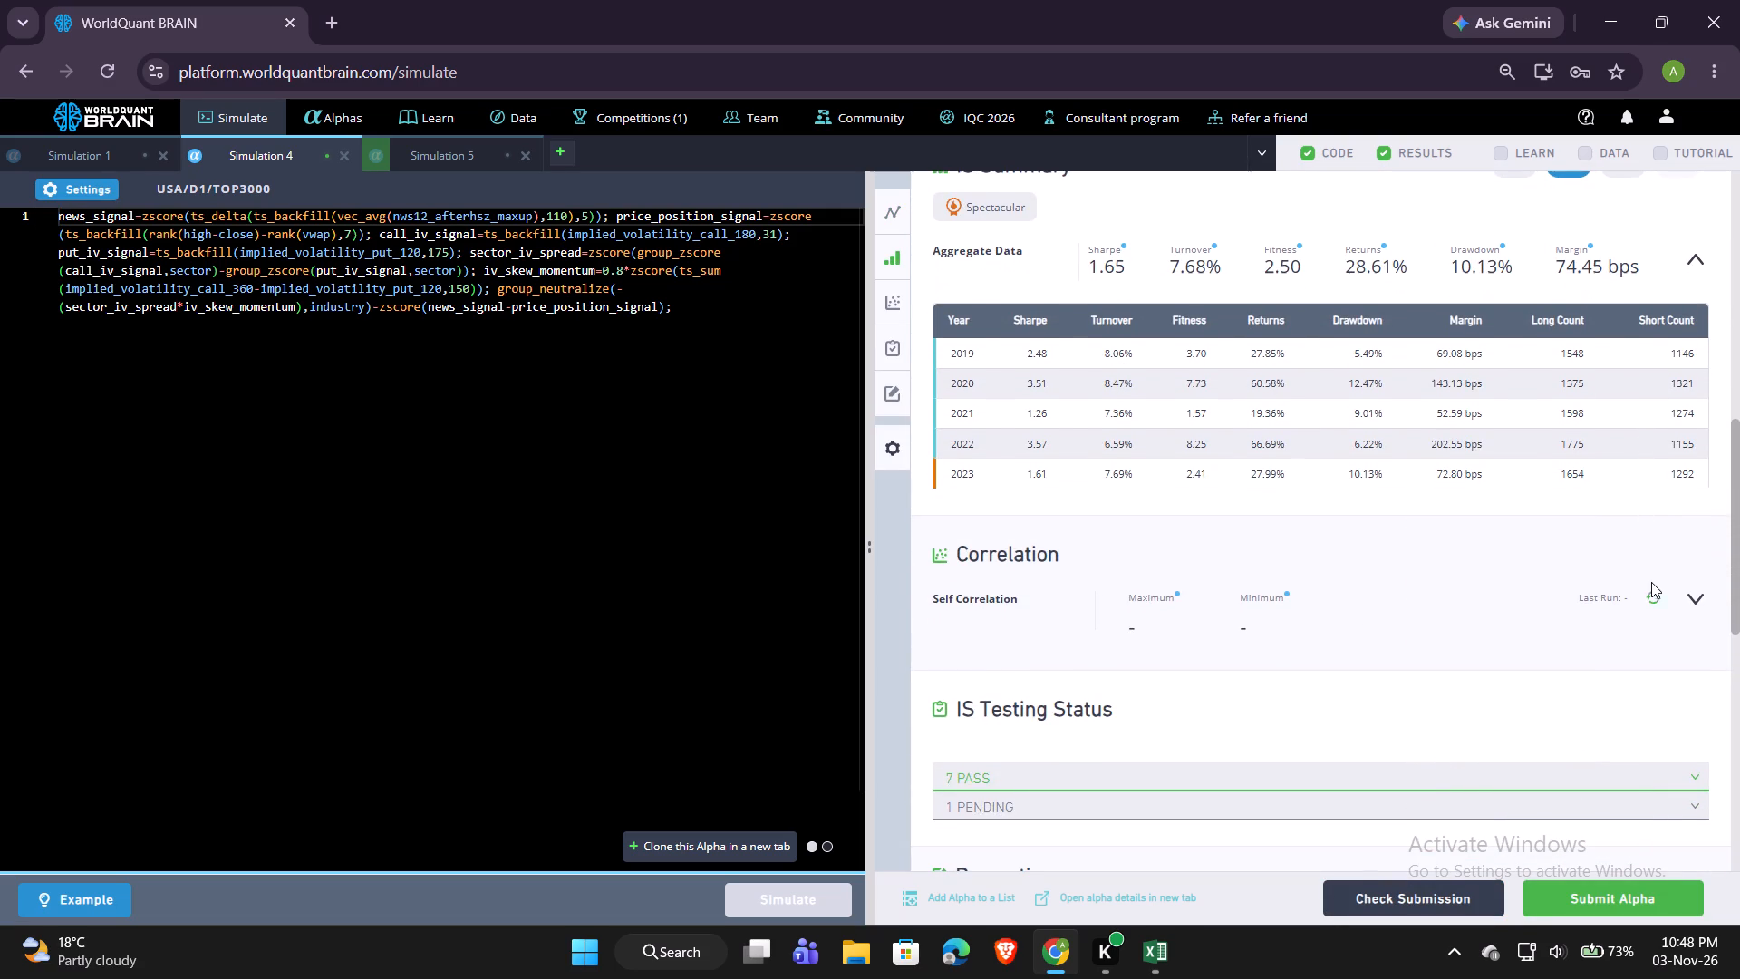
click(1652, 596)
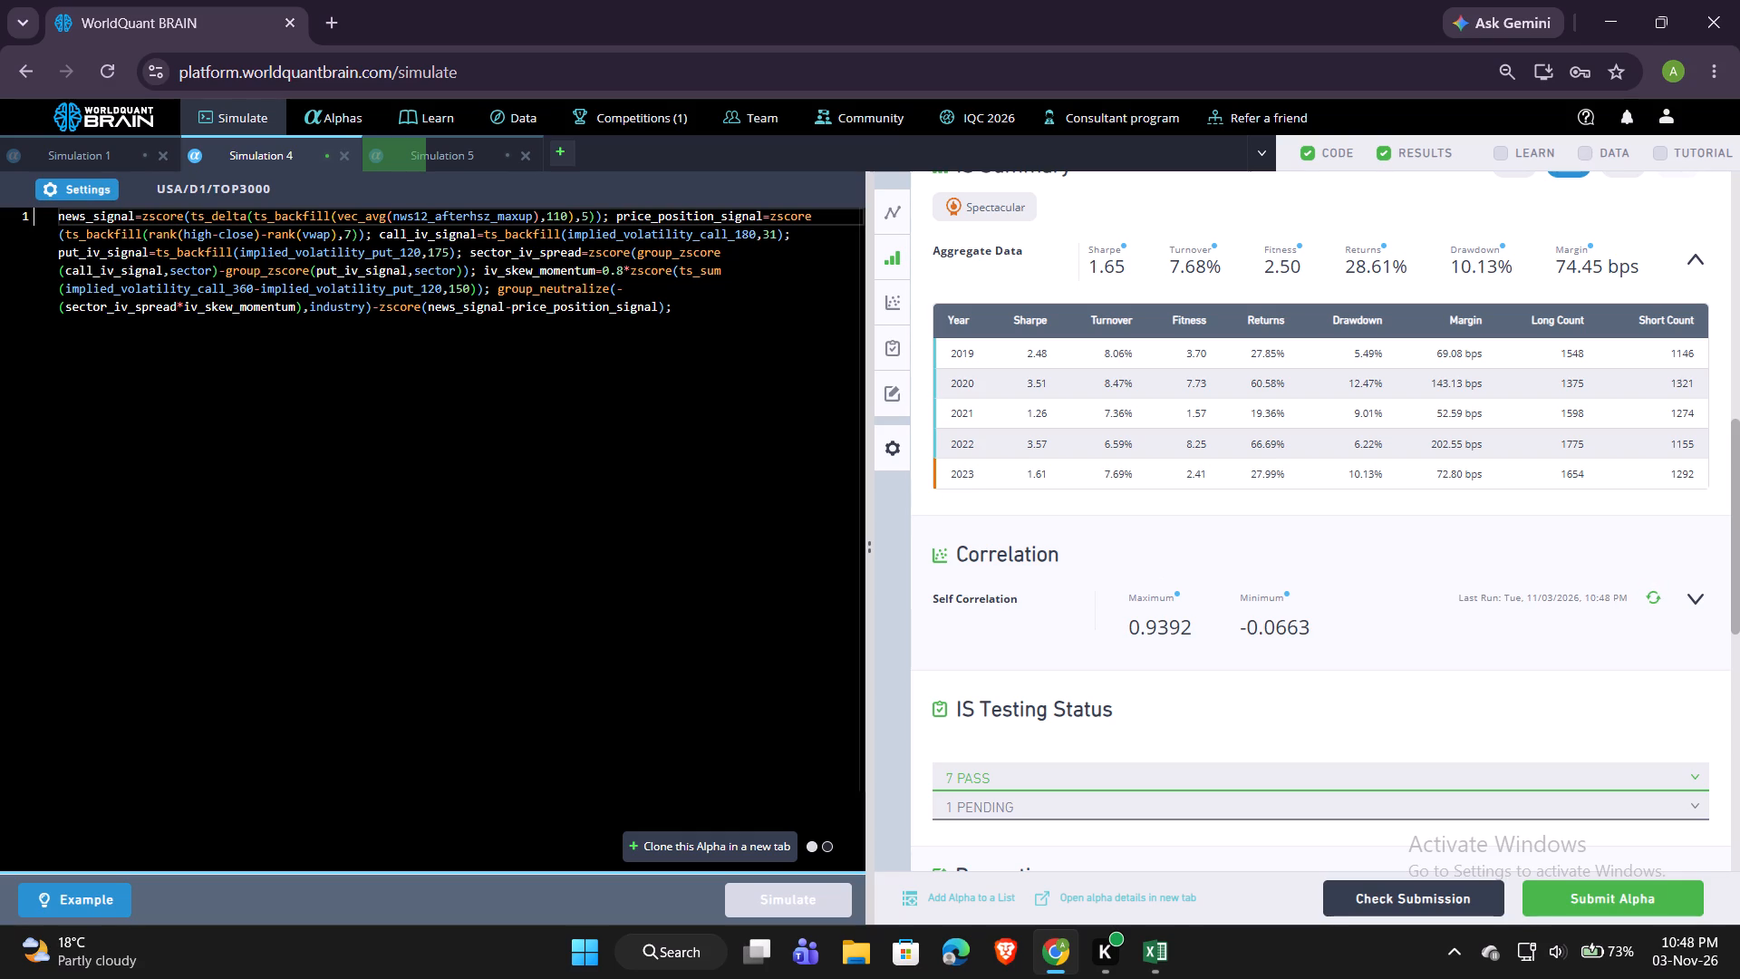
Replace the outer ts_delta operator in Simulation 4's news_signal with ts_delay.
click(244, 217)
key(BackSpace)
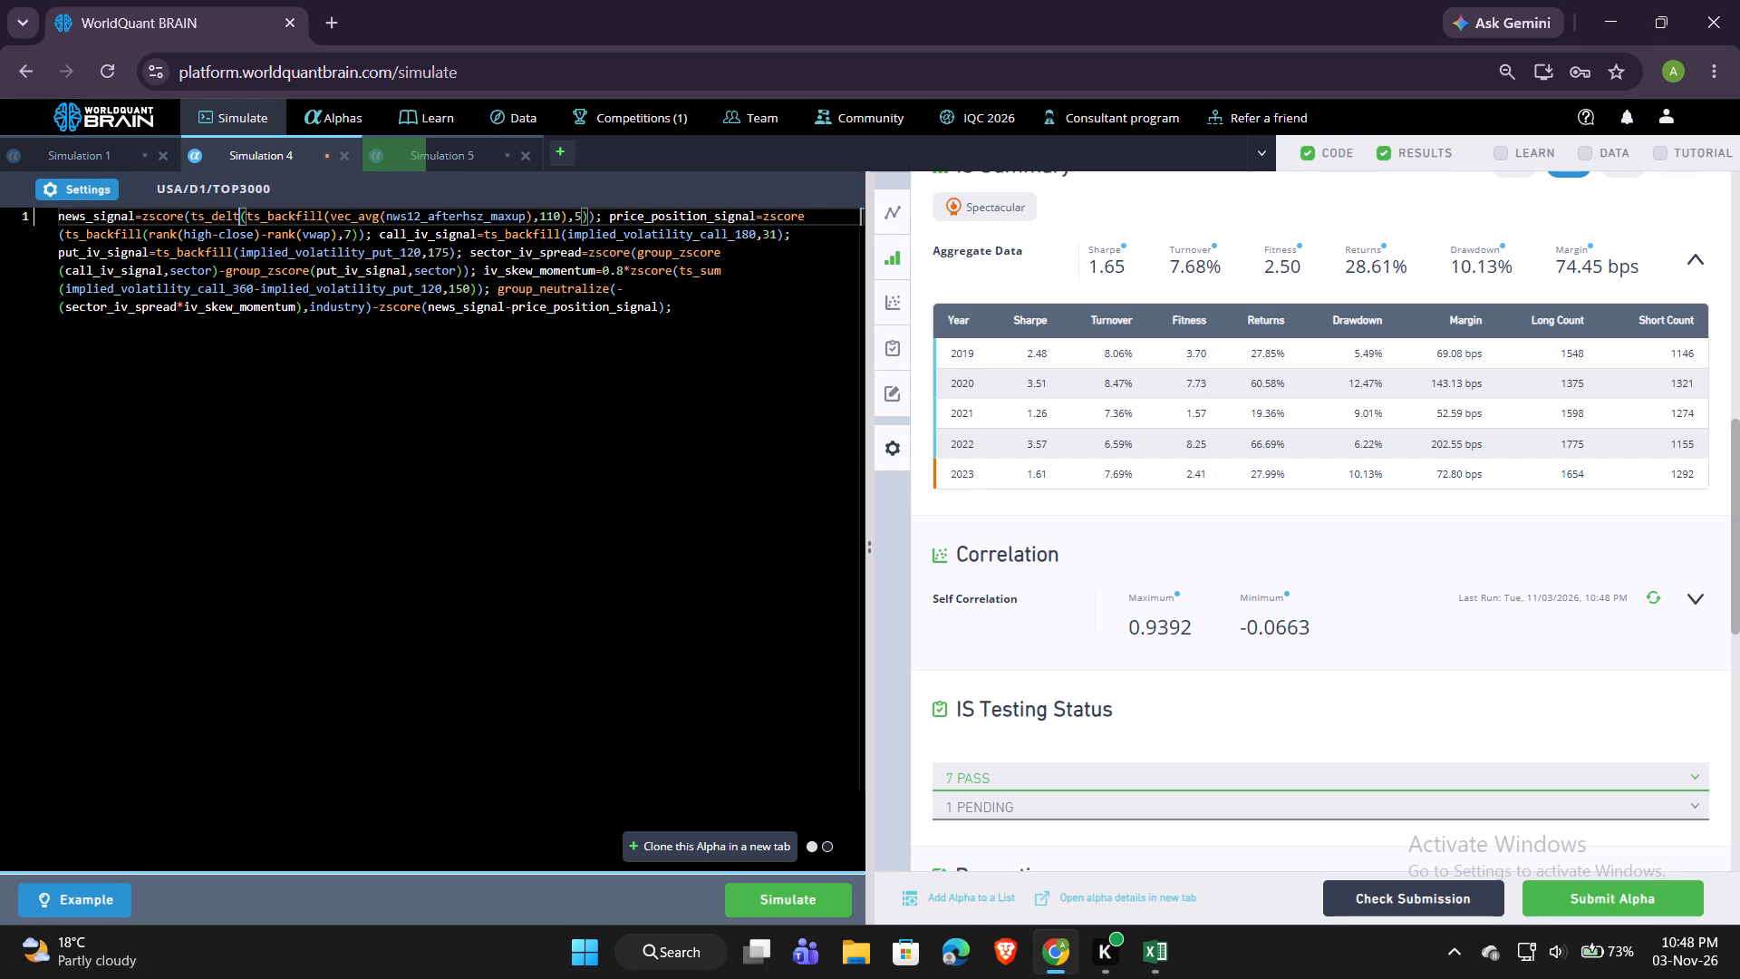
key(BackSpace)
key(BackSpace)
key(BackSpace)
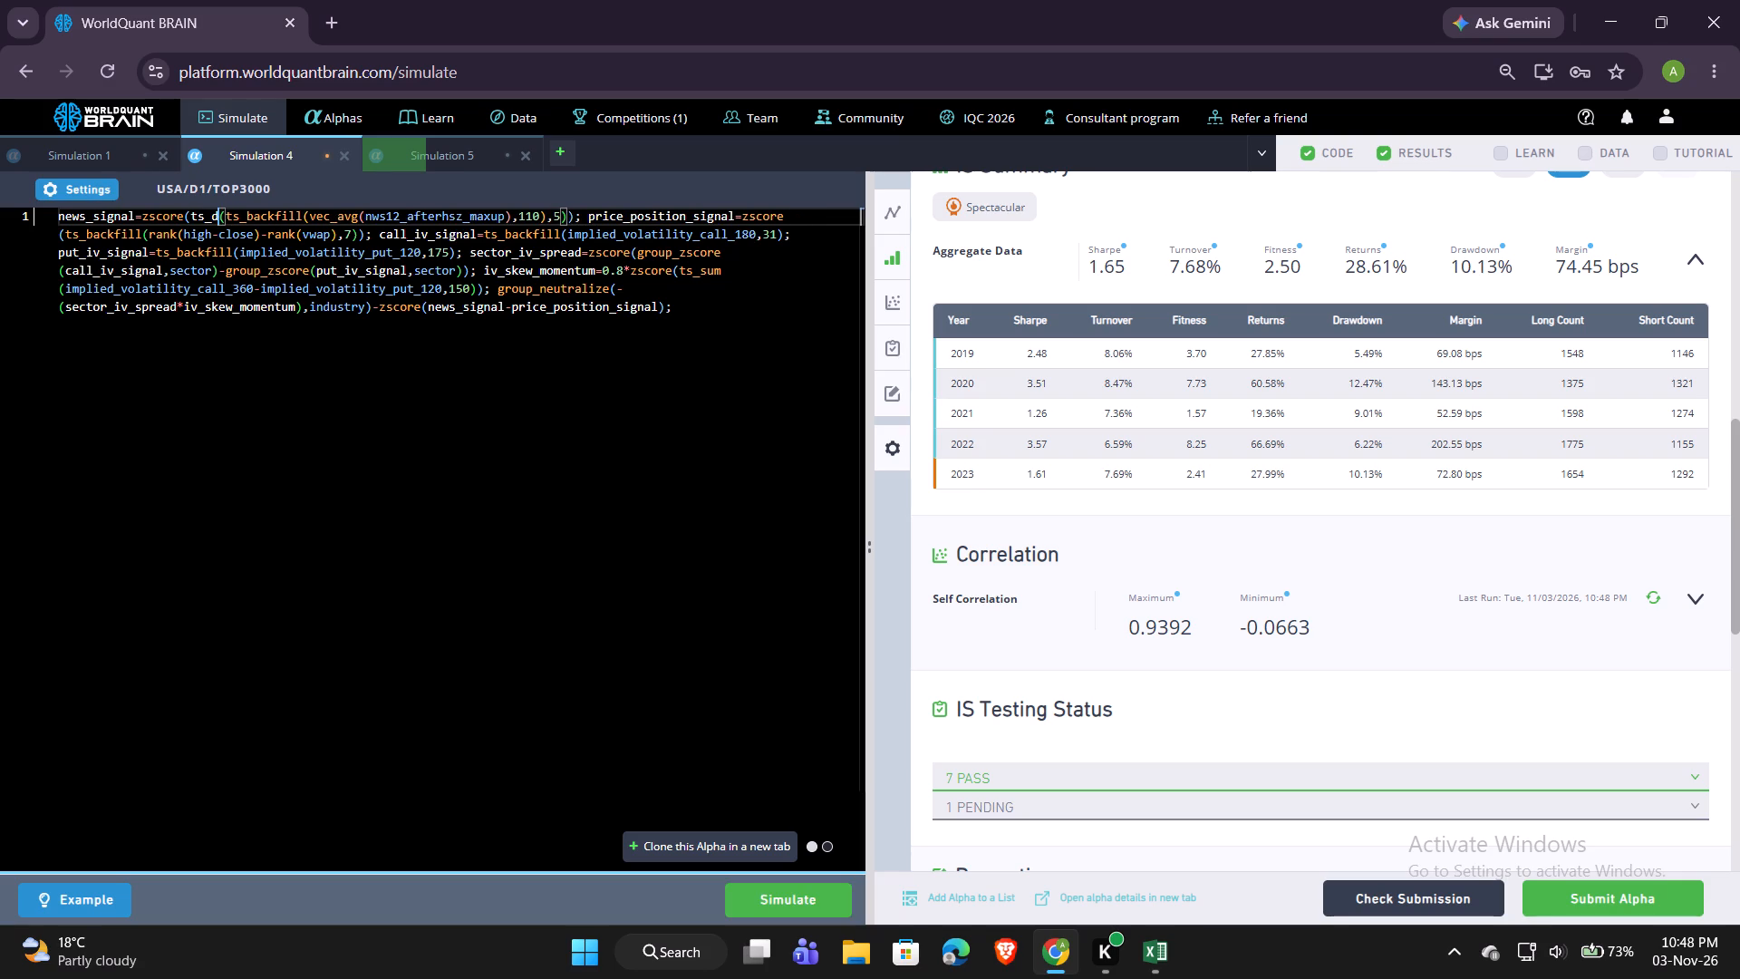
key(BackSpace)
key(d)
key(BackSpace)
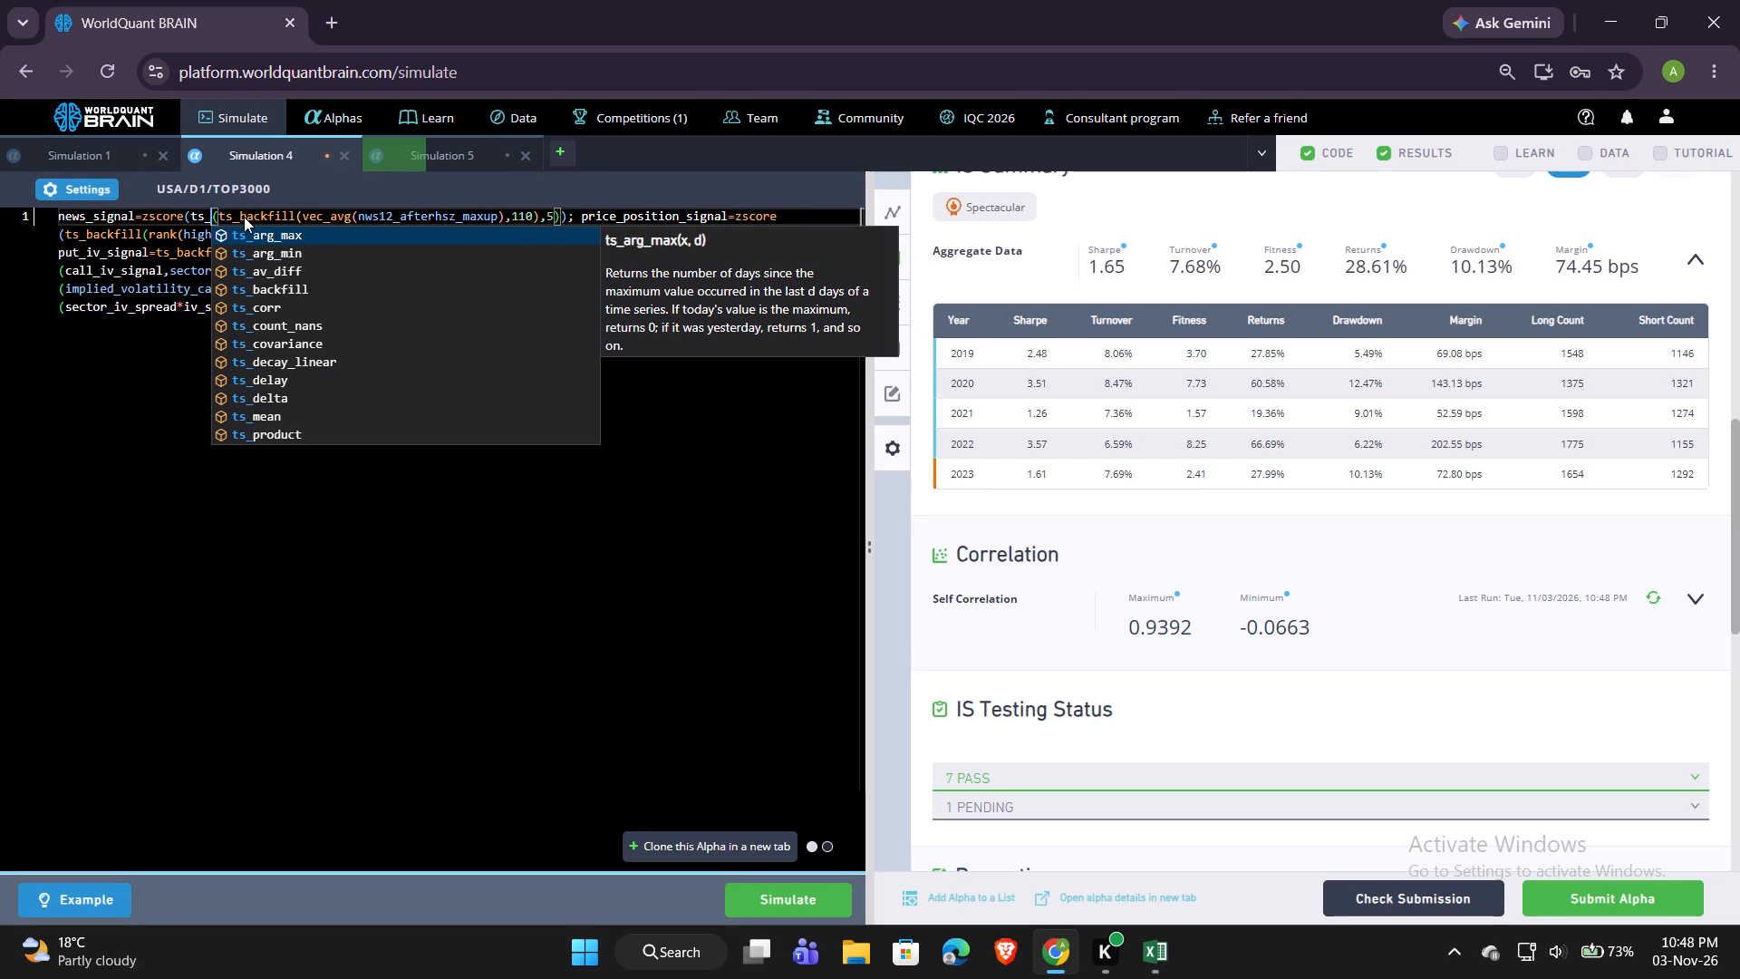
key(Down)
key(Down)
key(Down)
key(Down)
key(Down)
key(Down)
key(Down)
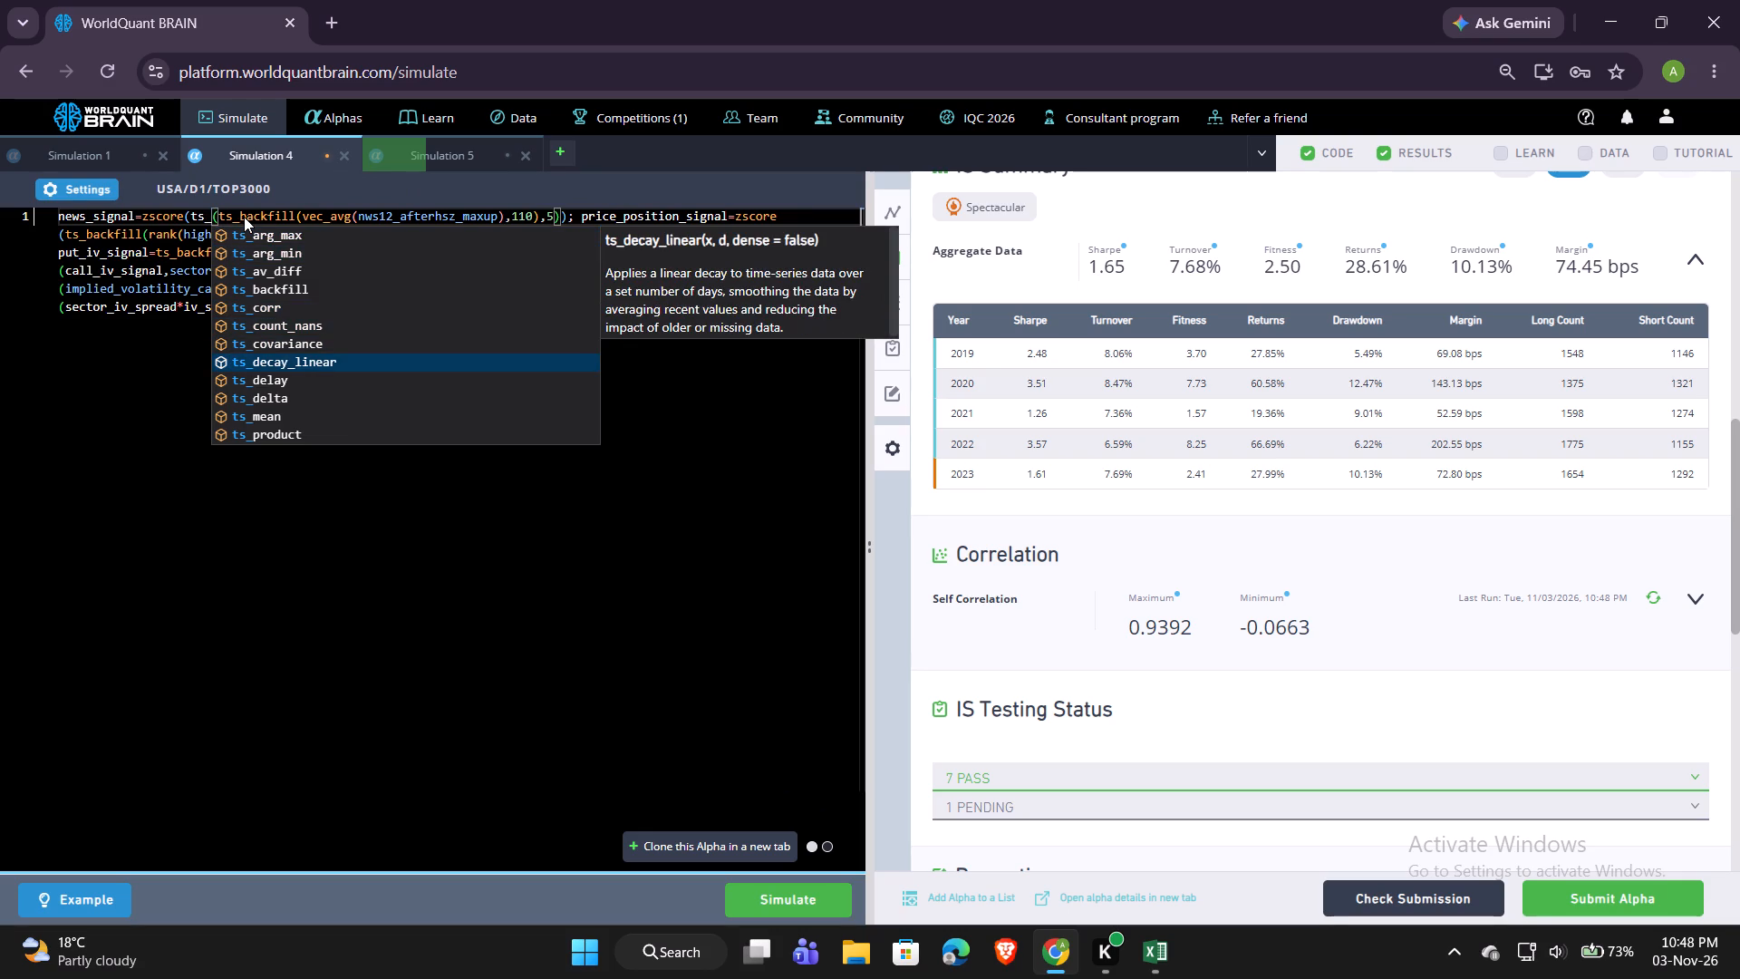
key(Down)
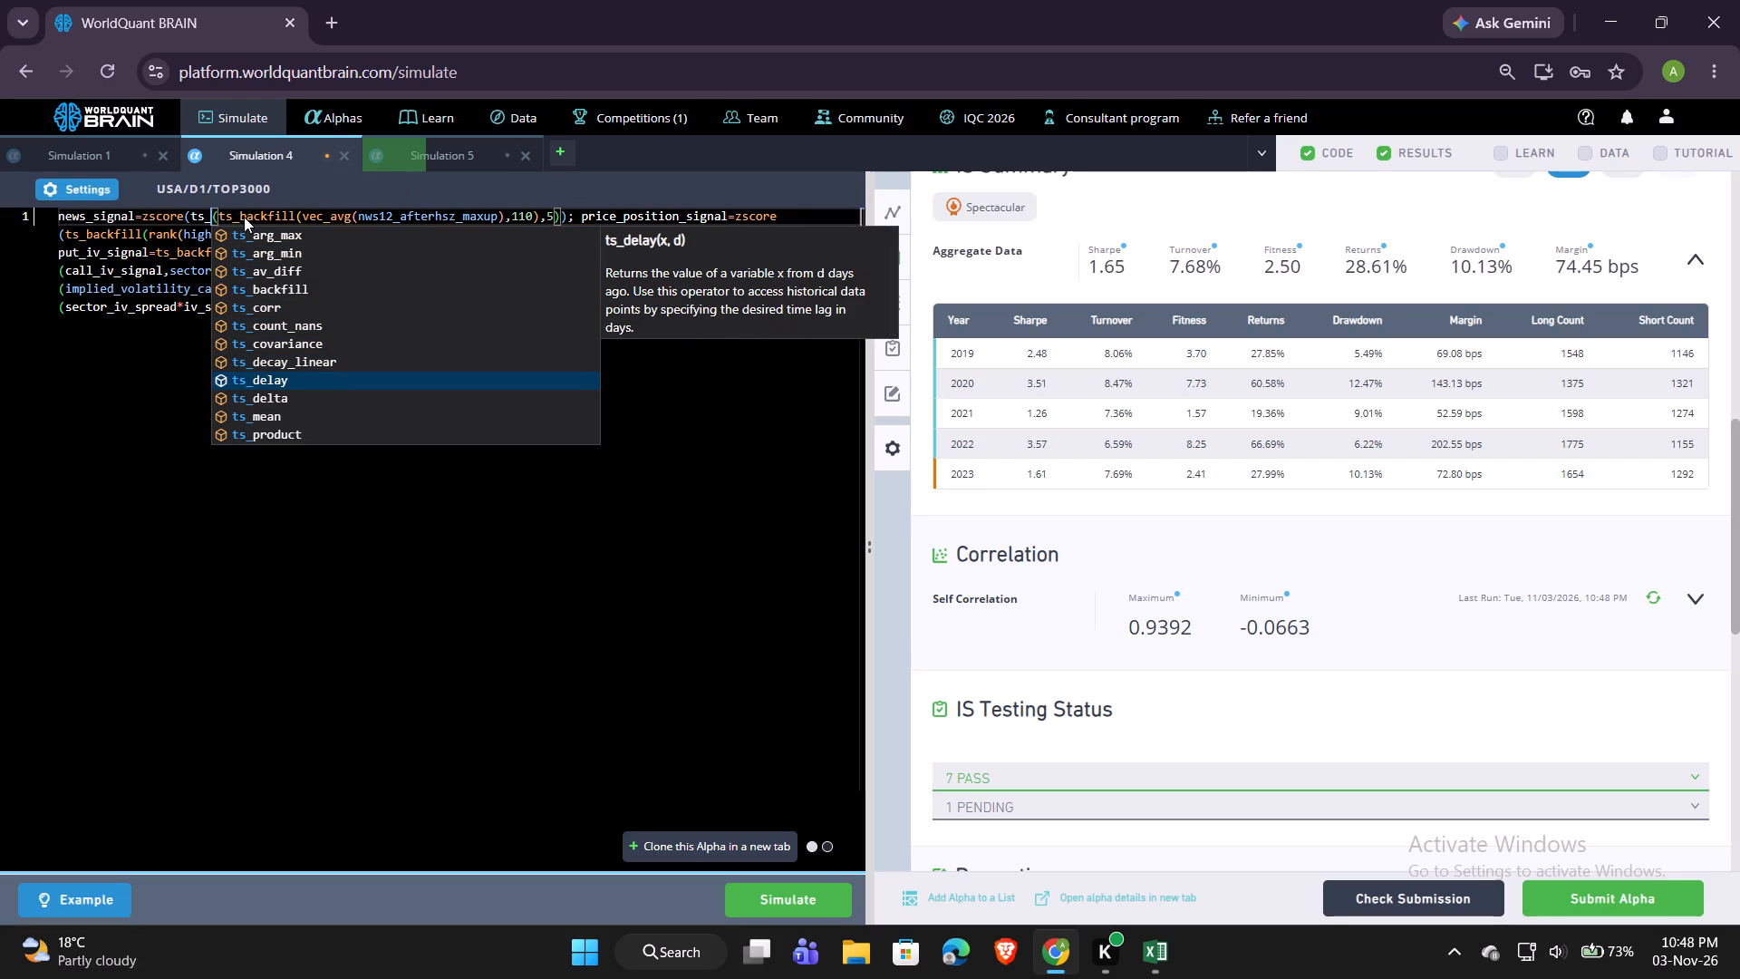
key(Return)
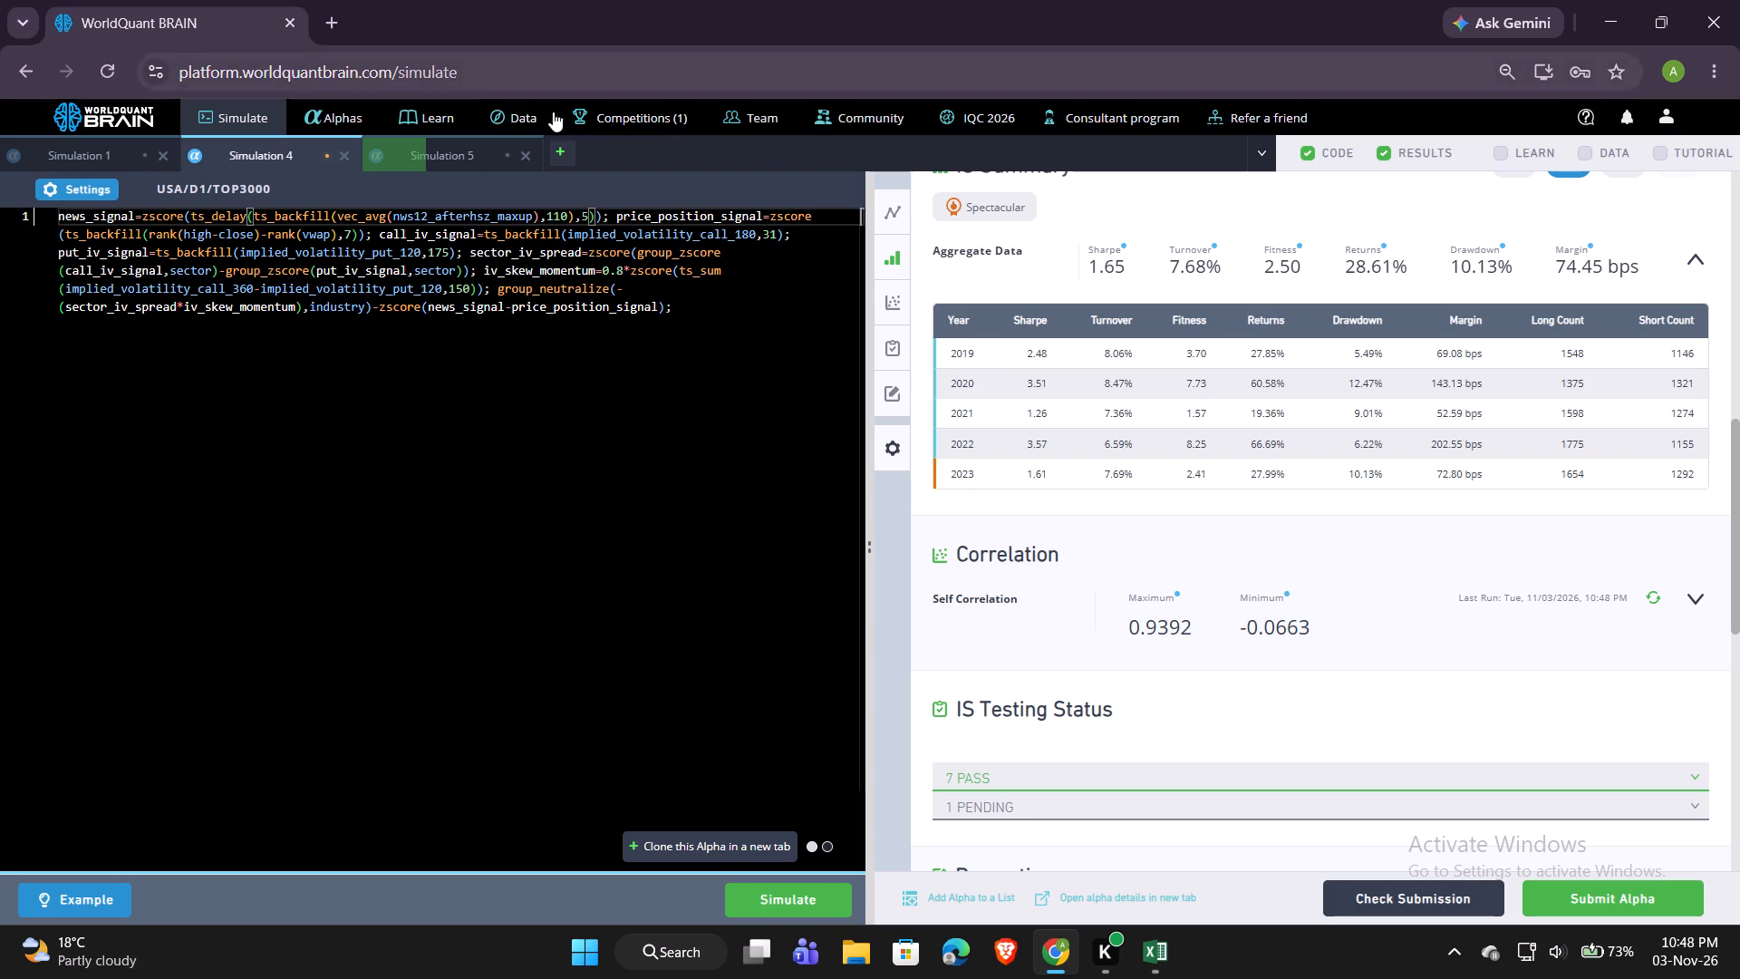
Following Simulation 5's code, set Simulation 4's call_iv_signal to implied_volatility_call_150 and put_iv_signal to implied_volatility_put_180, and simulate it.
click(463, 146)
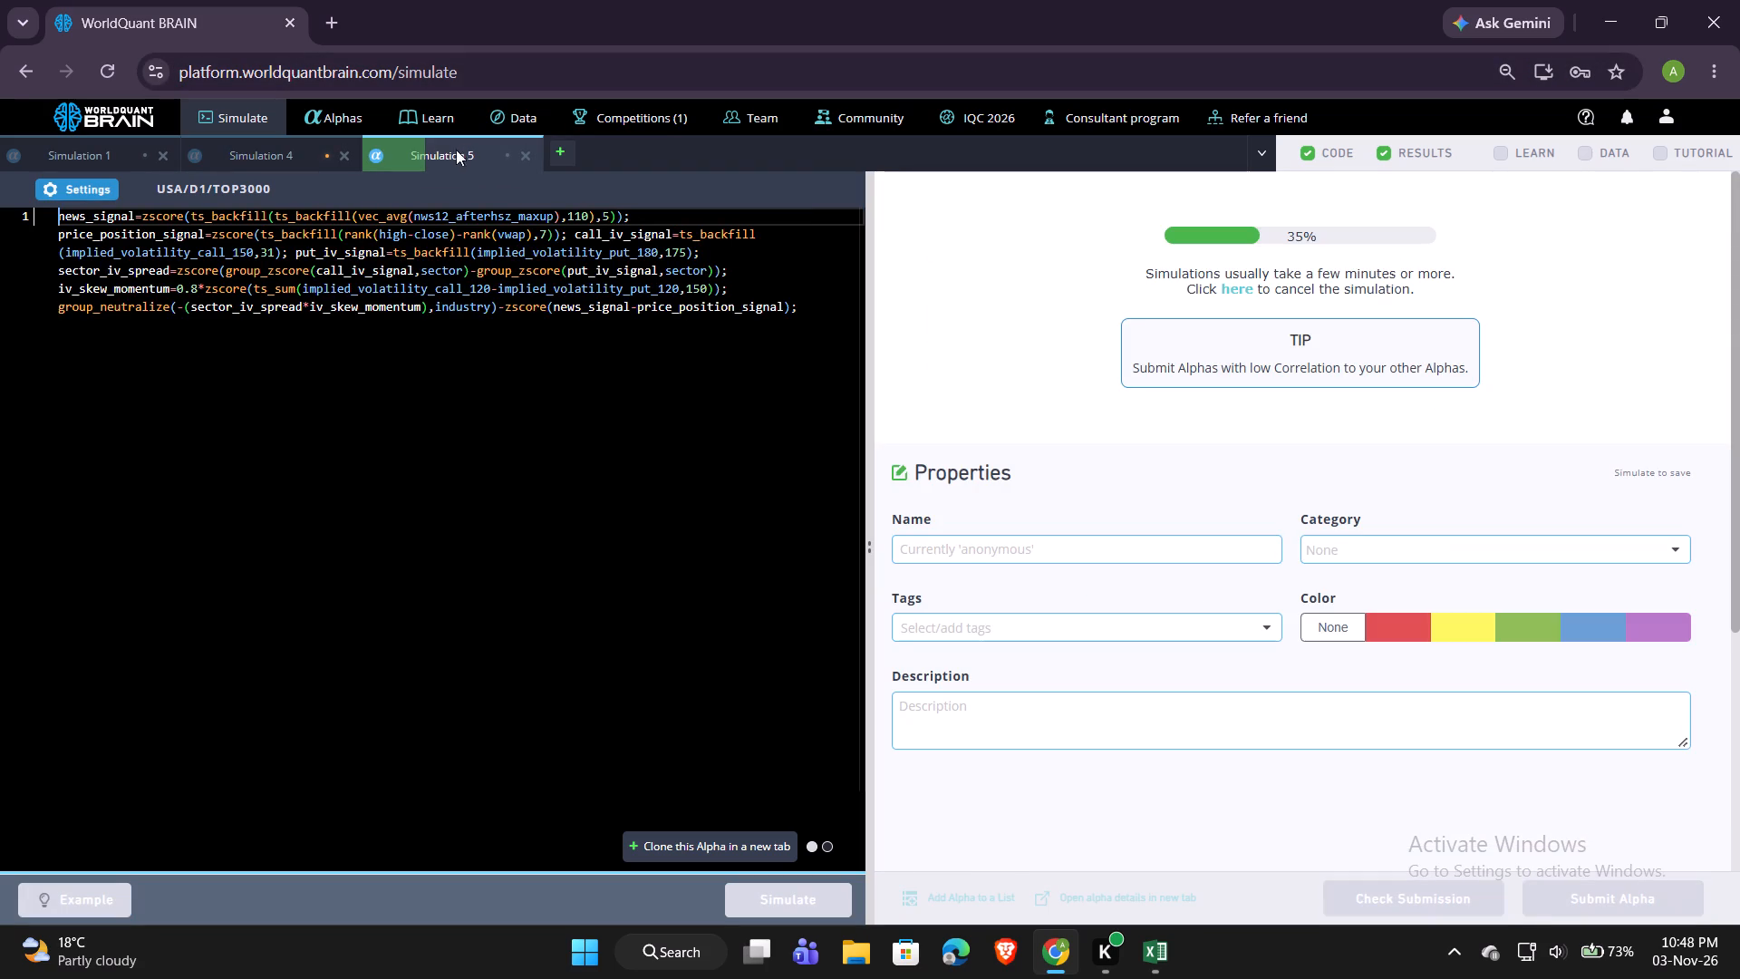
click(315, 155)
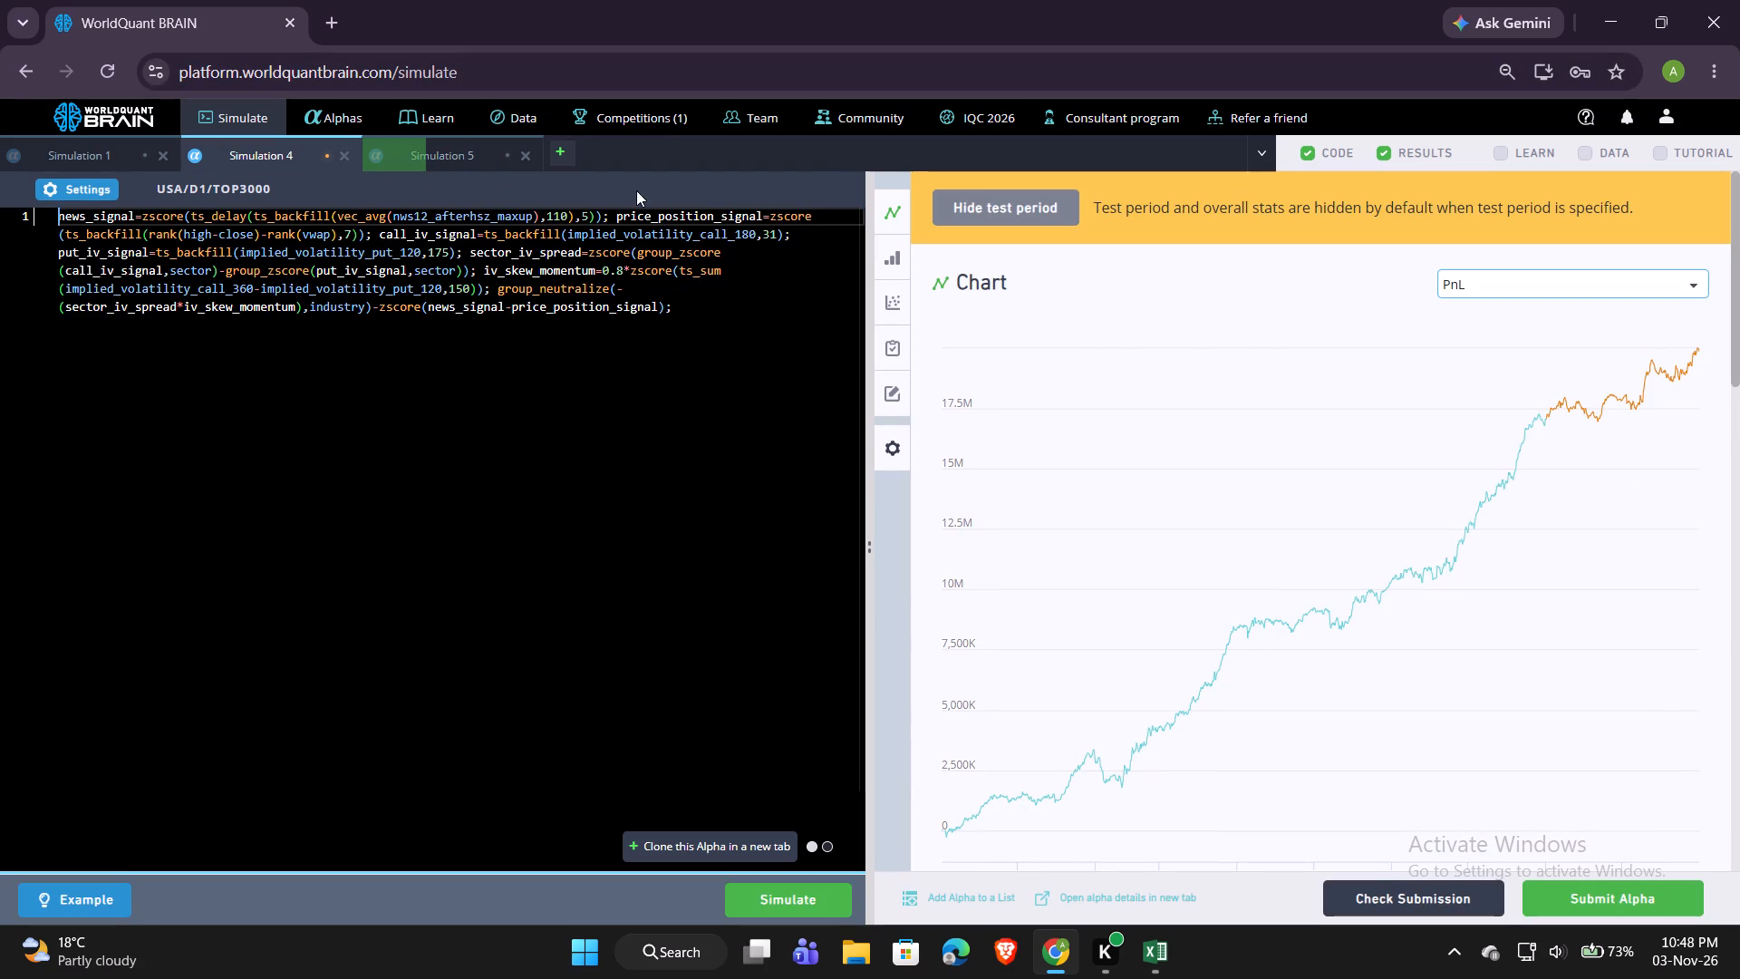
click(749, 229)
key(BackSpace)
key(5)
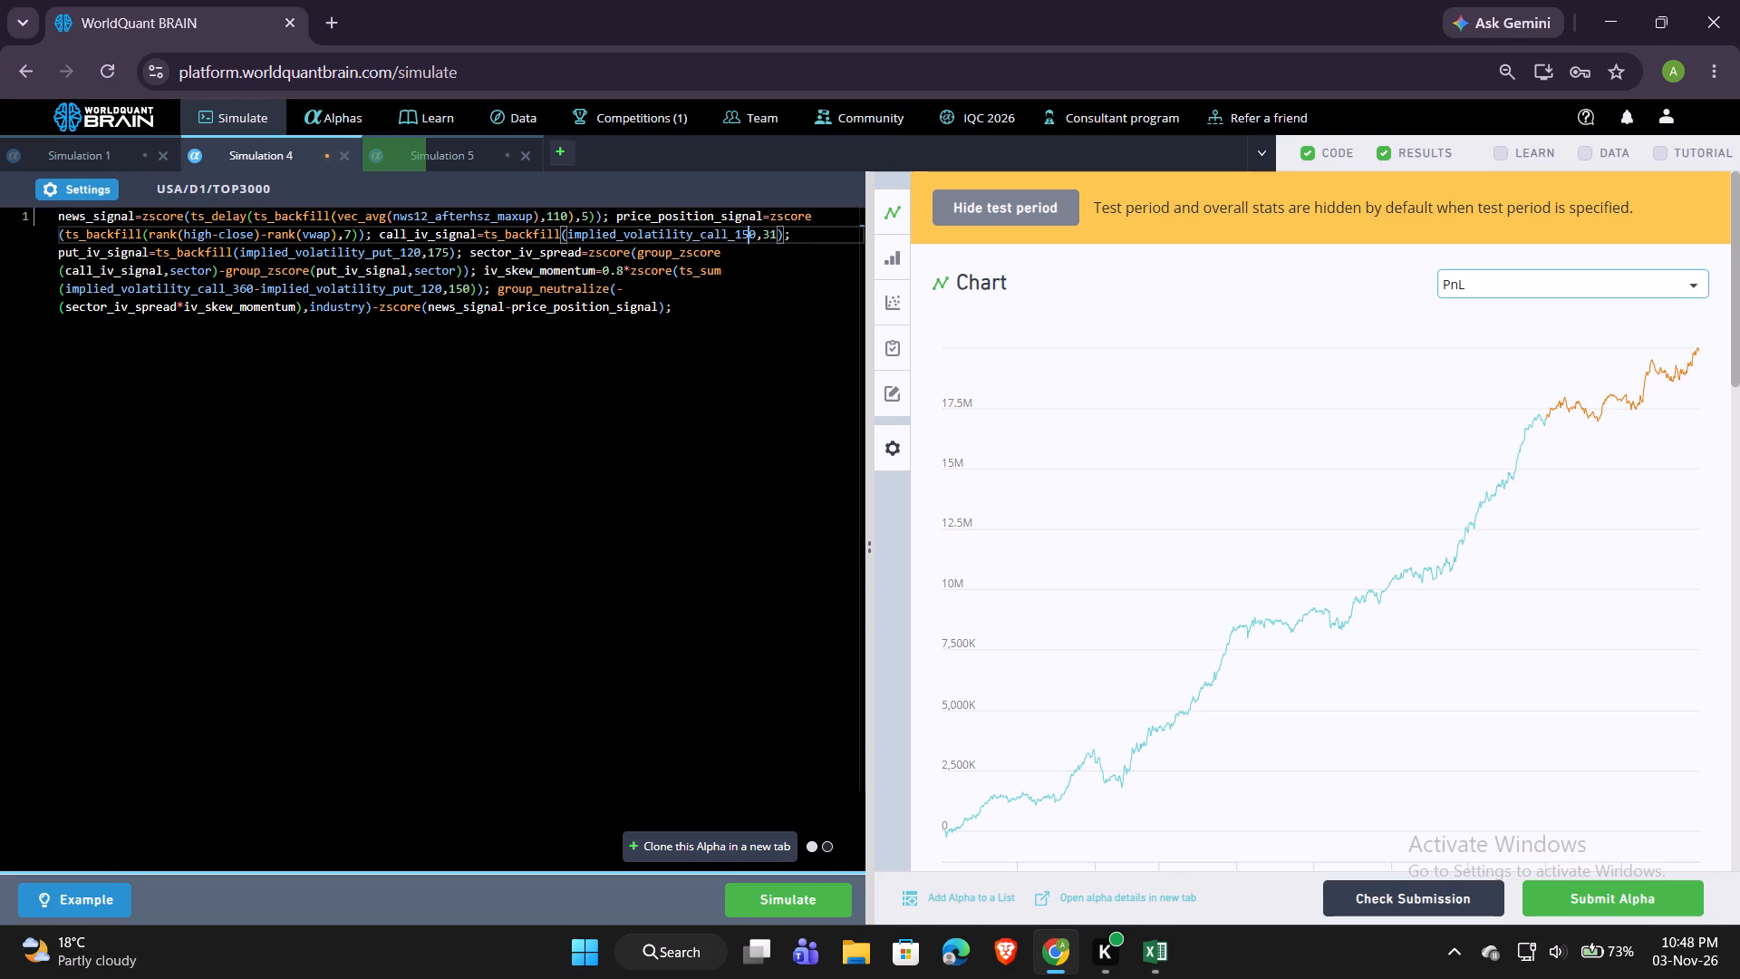
click(416, 252)
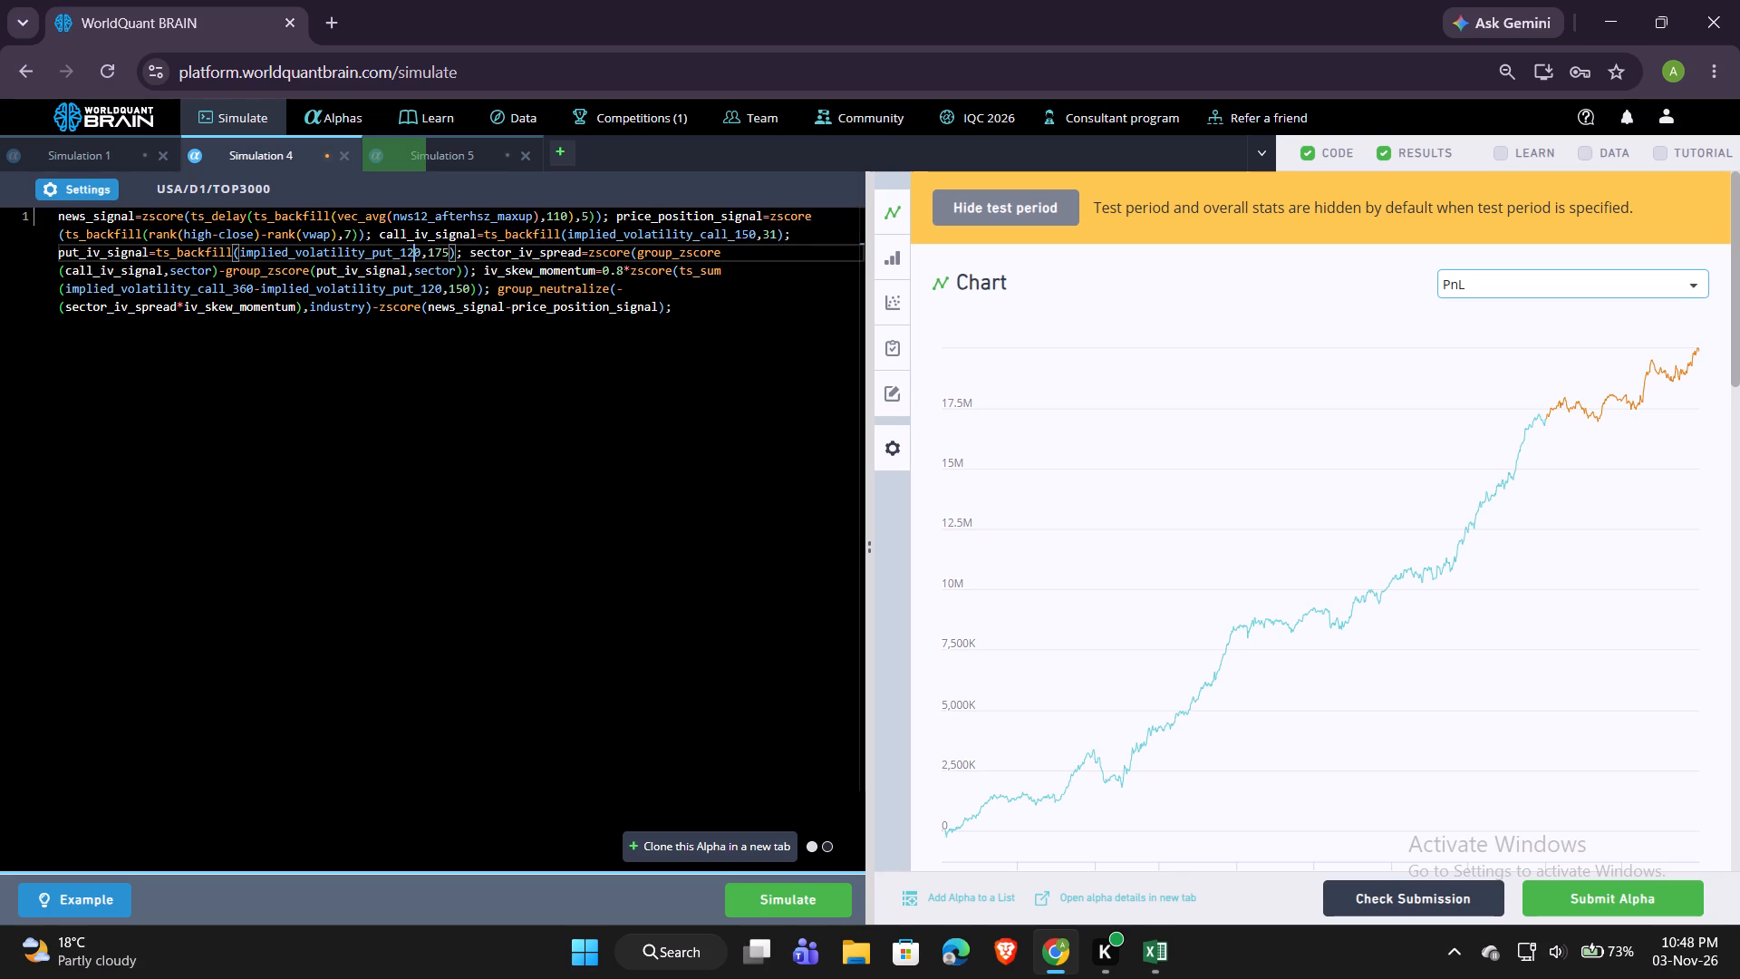
key(BackSpace)
key(8)
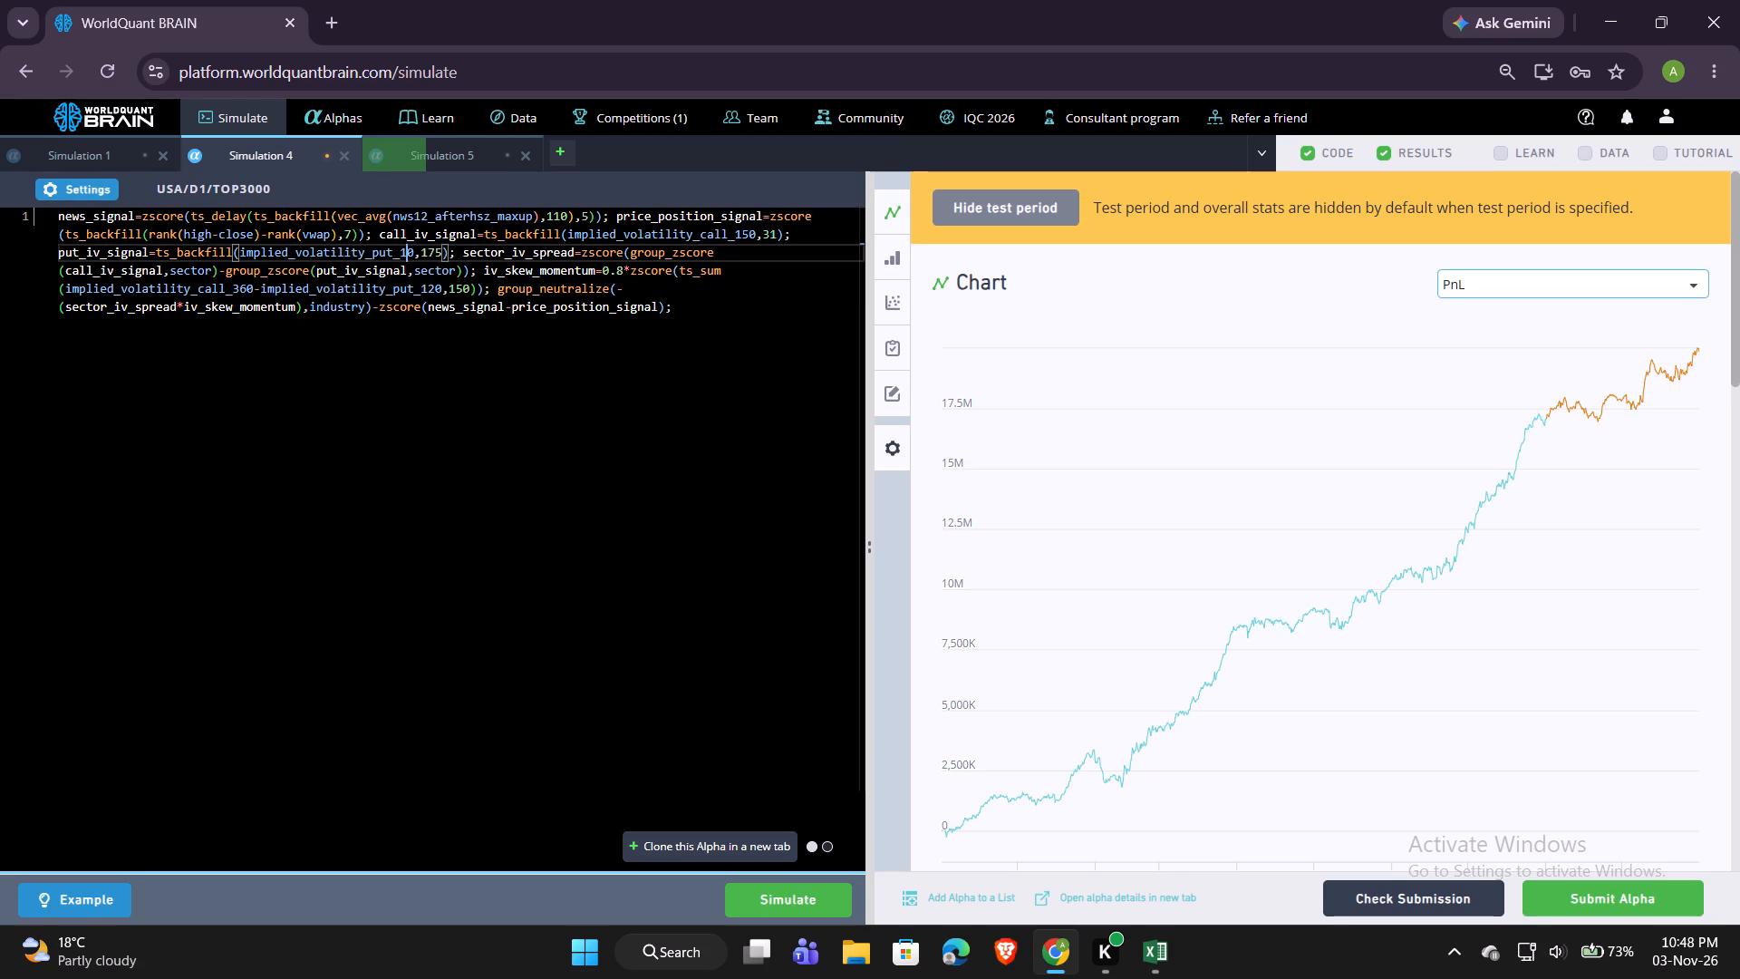
click(833, 903)
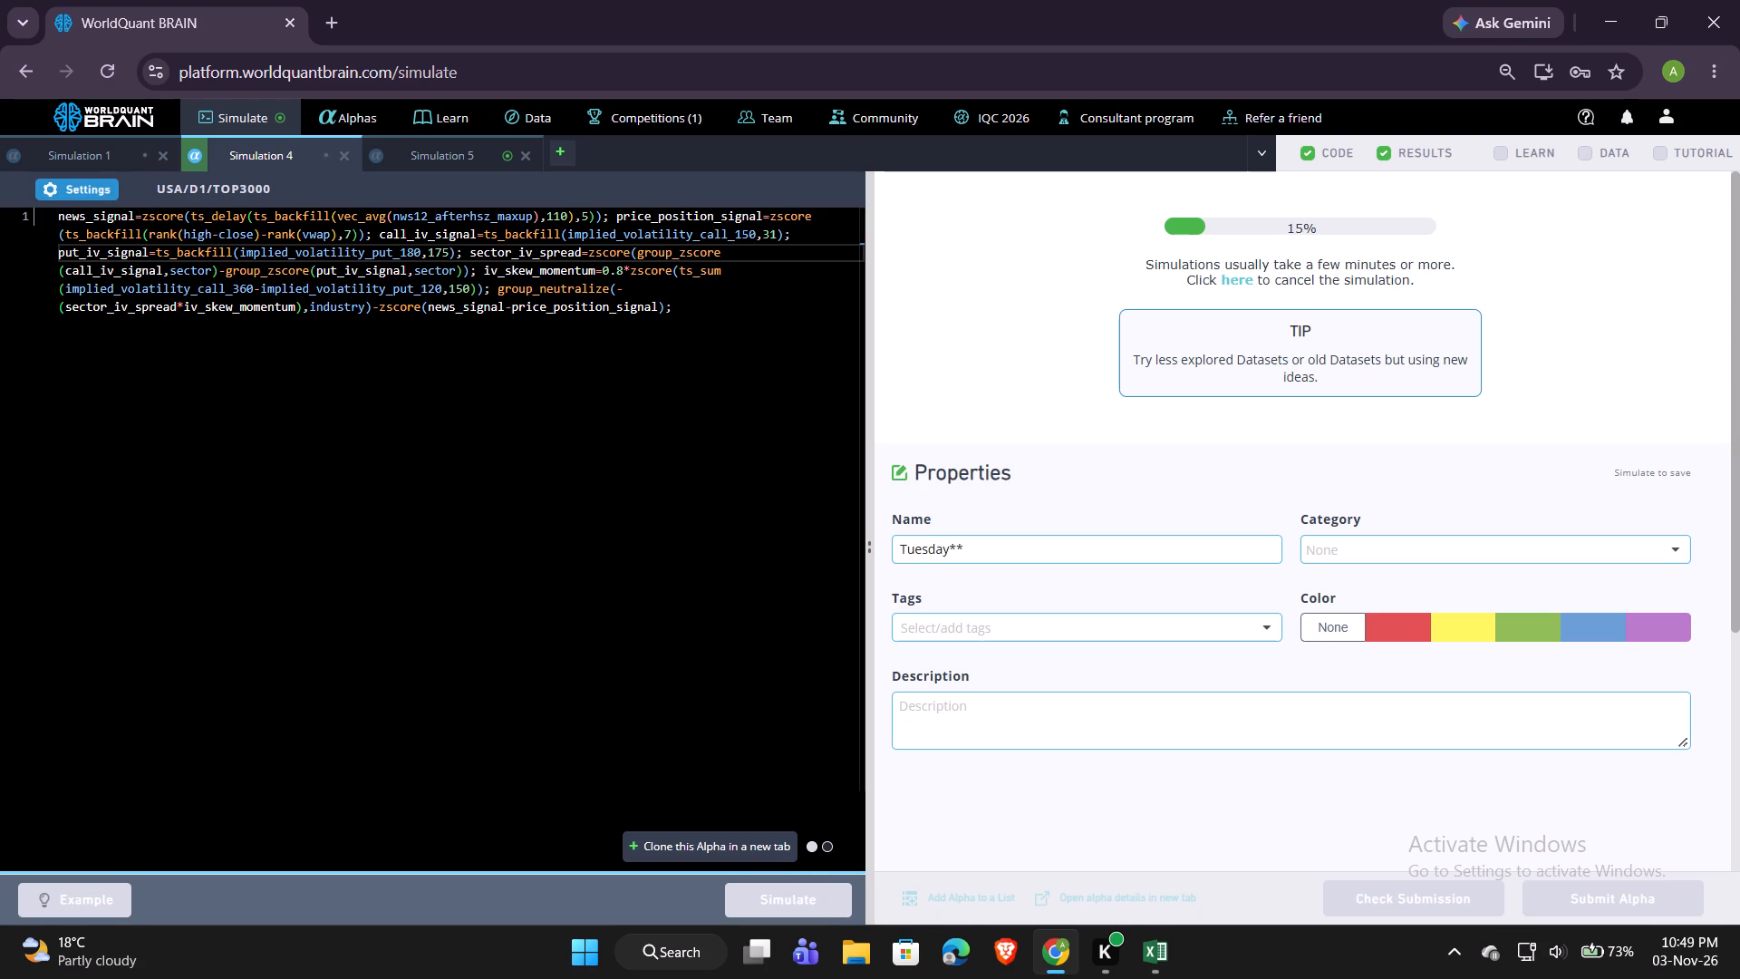
Reveal the test period of the Simulation 5 results and run the self-correlation check.
click(405, 140)
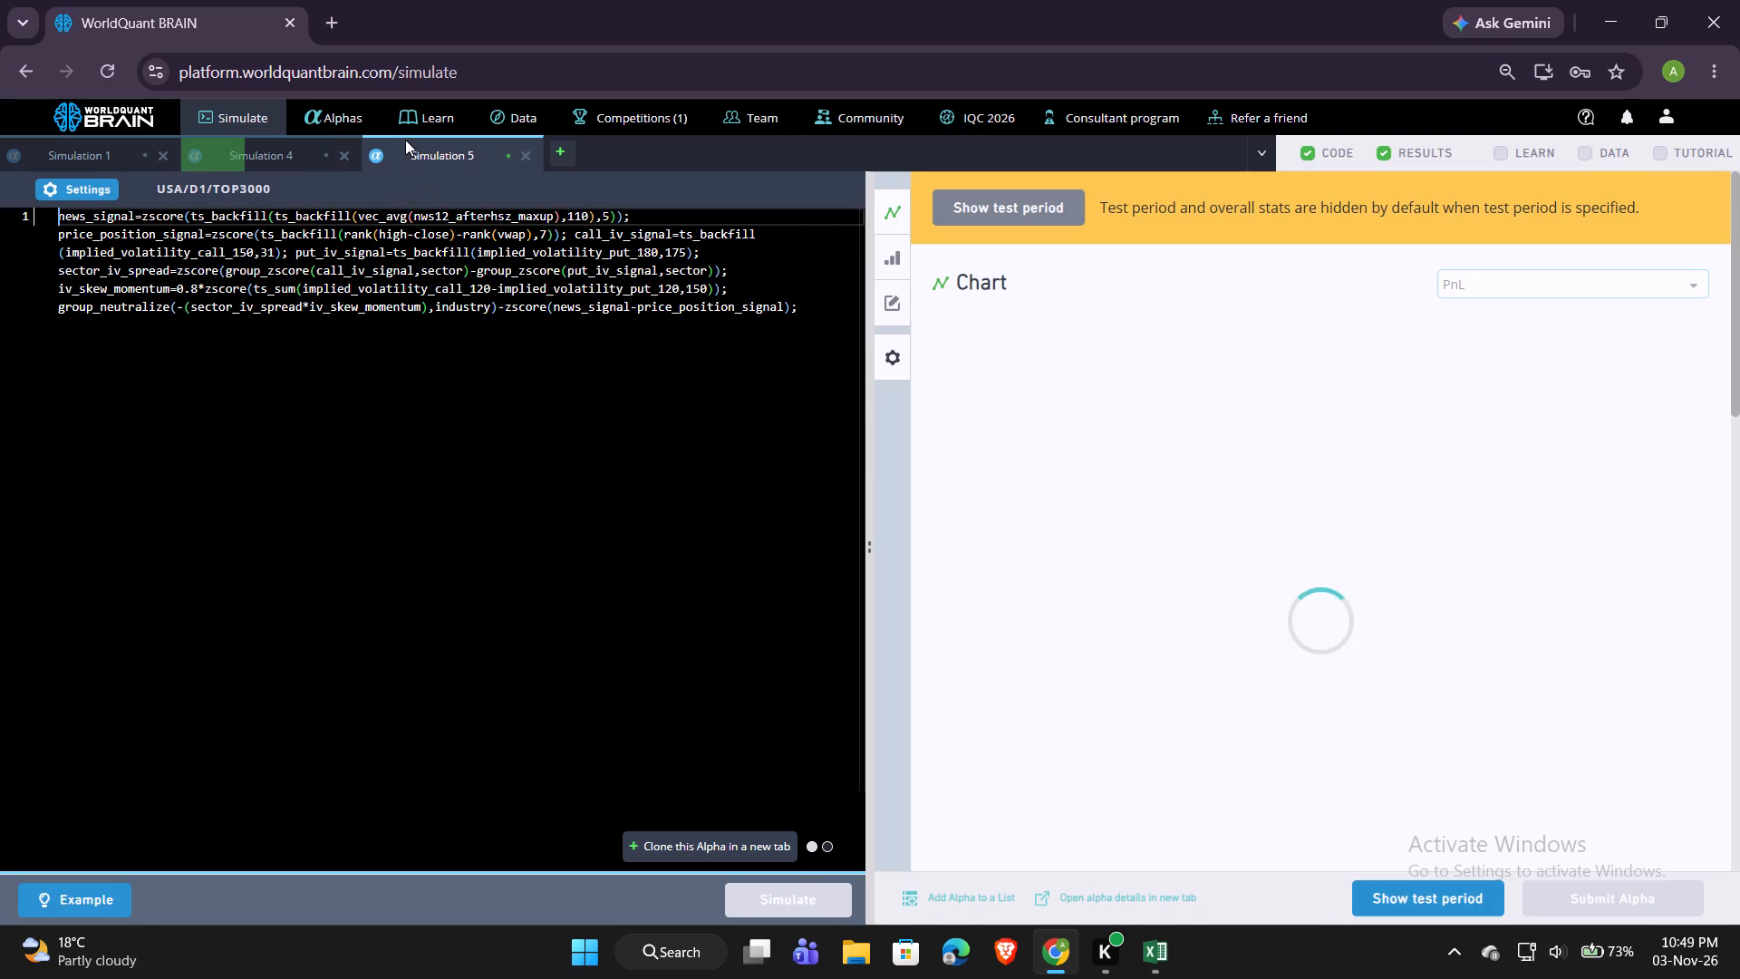
click(1383, 893)
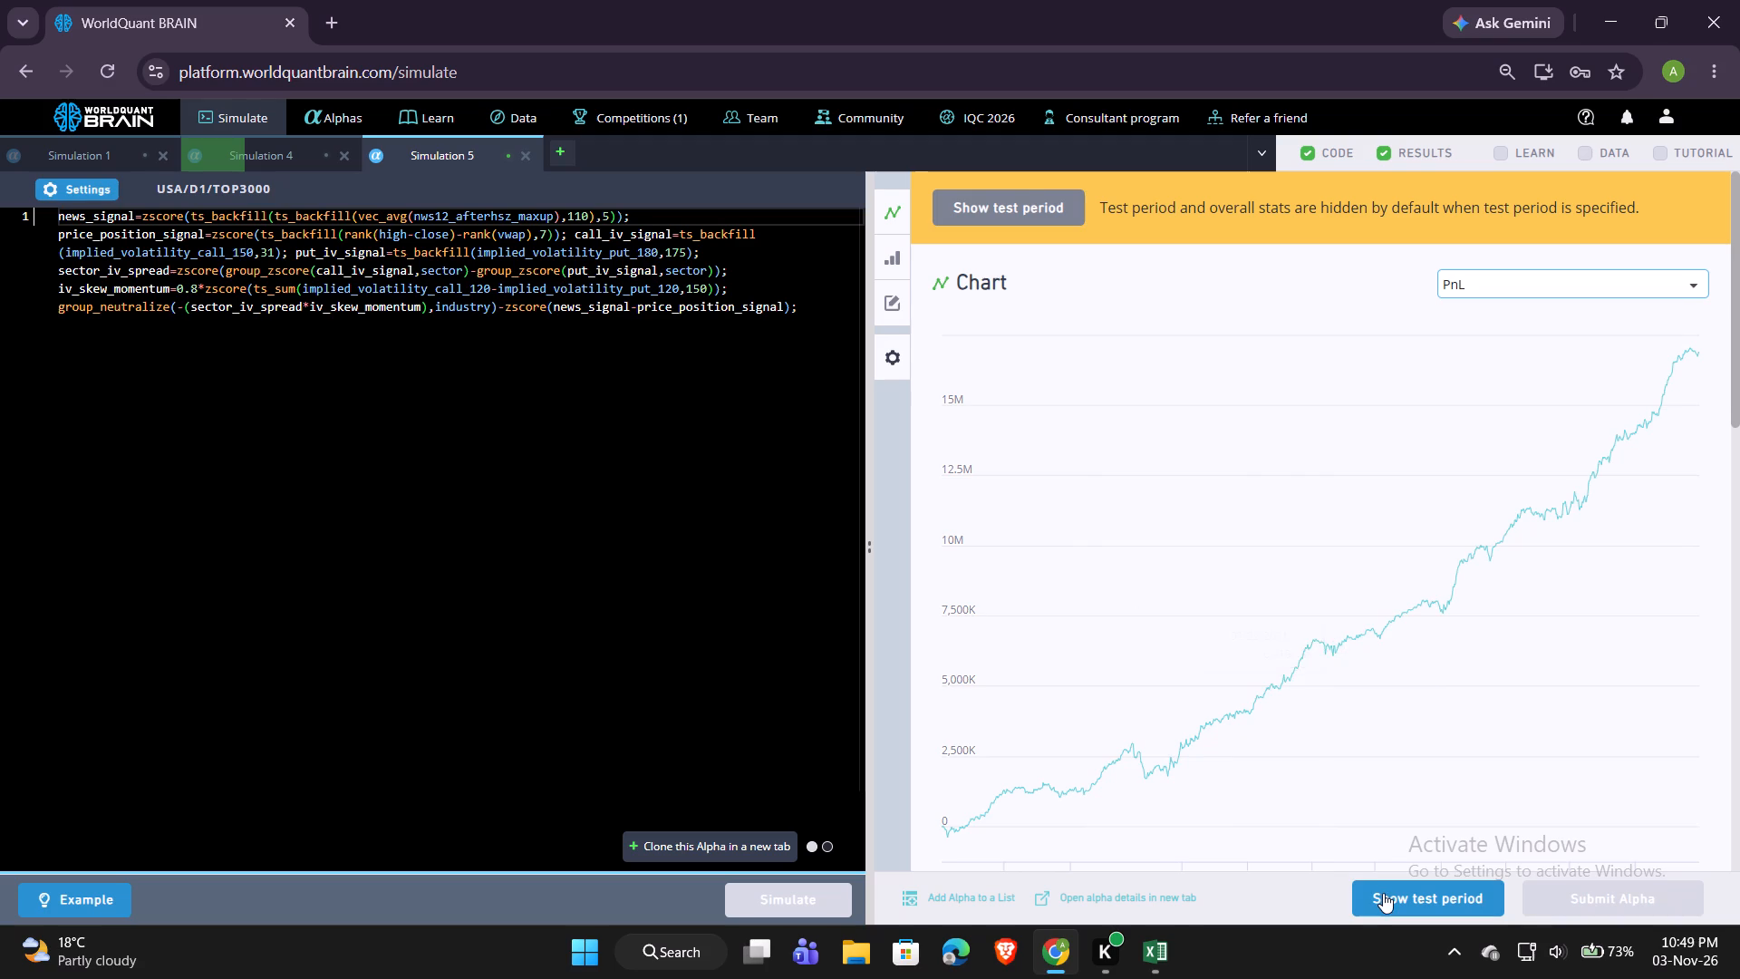
scroll(1571, 523, down, 1)
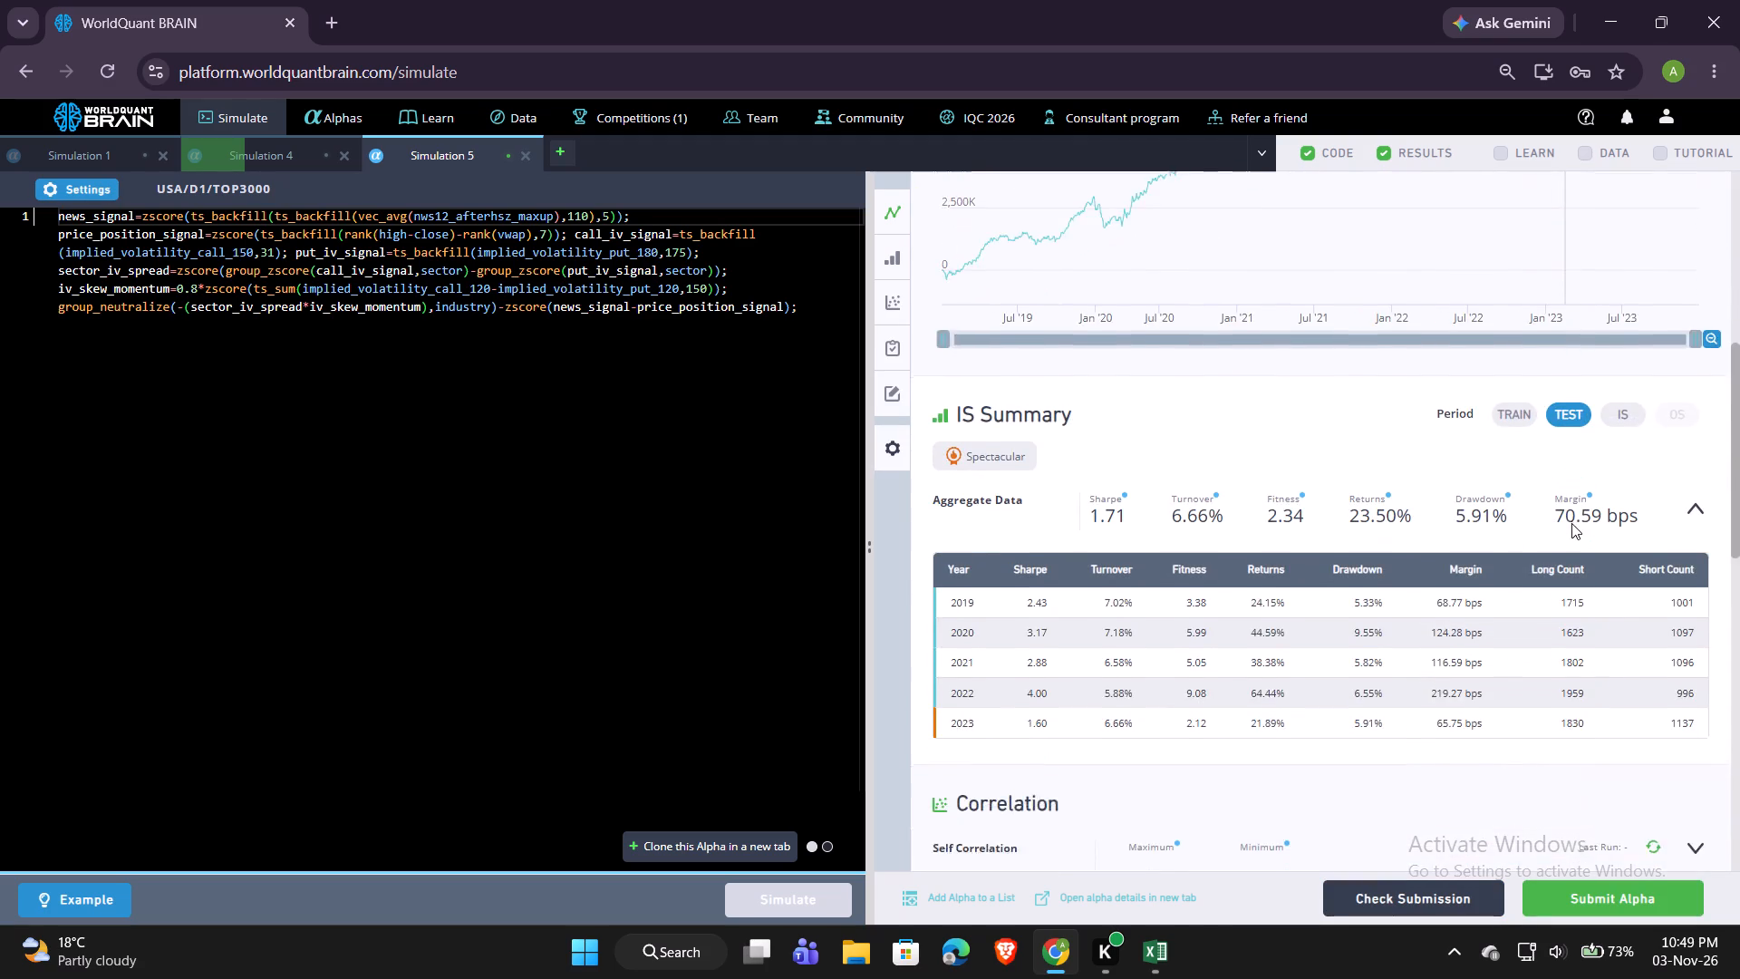
scroll(1571, 523, down, 1)
click(1658, 635)
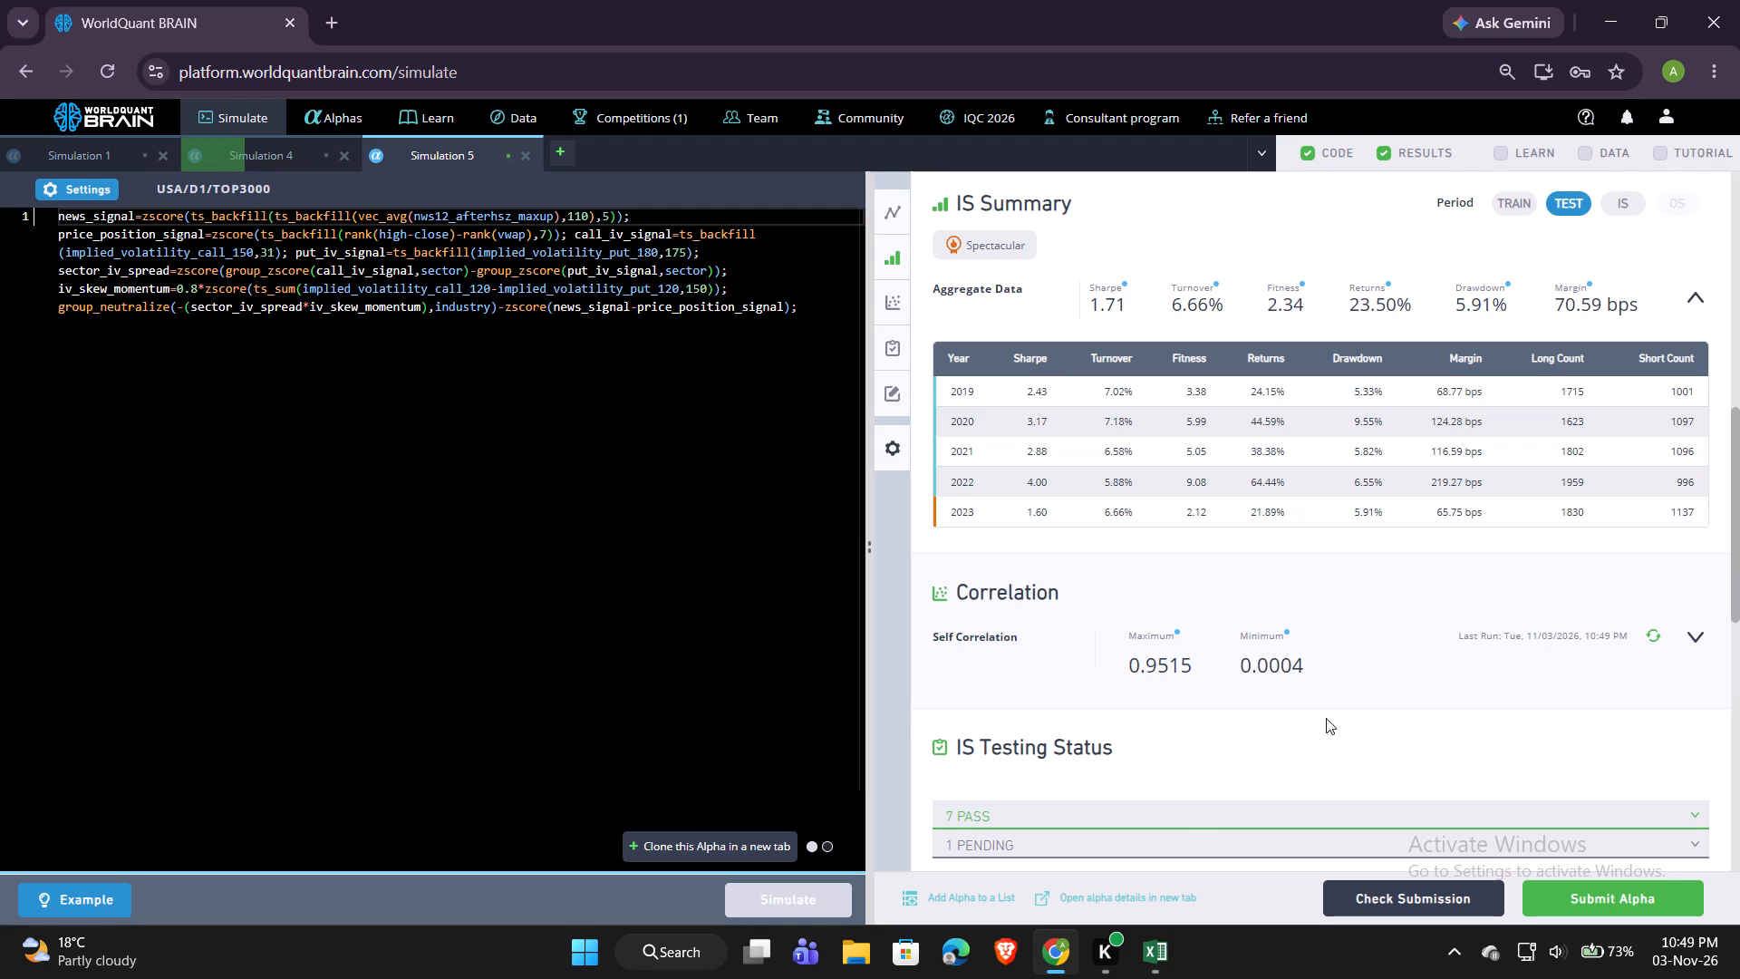
Following the operator notes in the Excel workbook, replace the outer ts_backfill in Simulation 5's news_signal with ts_mean and simulate it.
click(1174, 975)
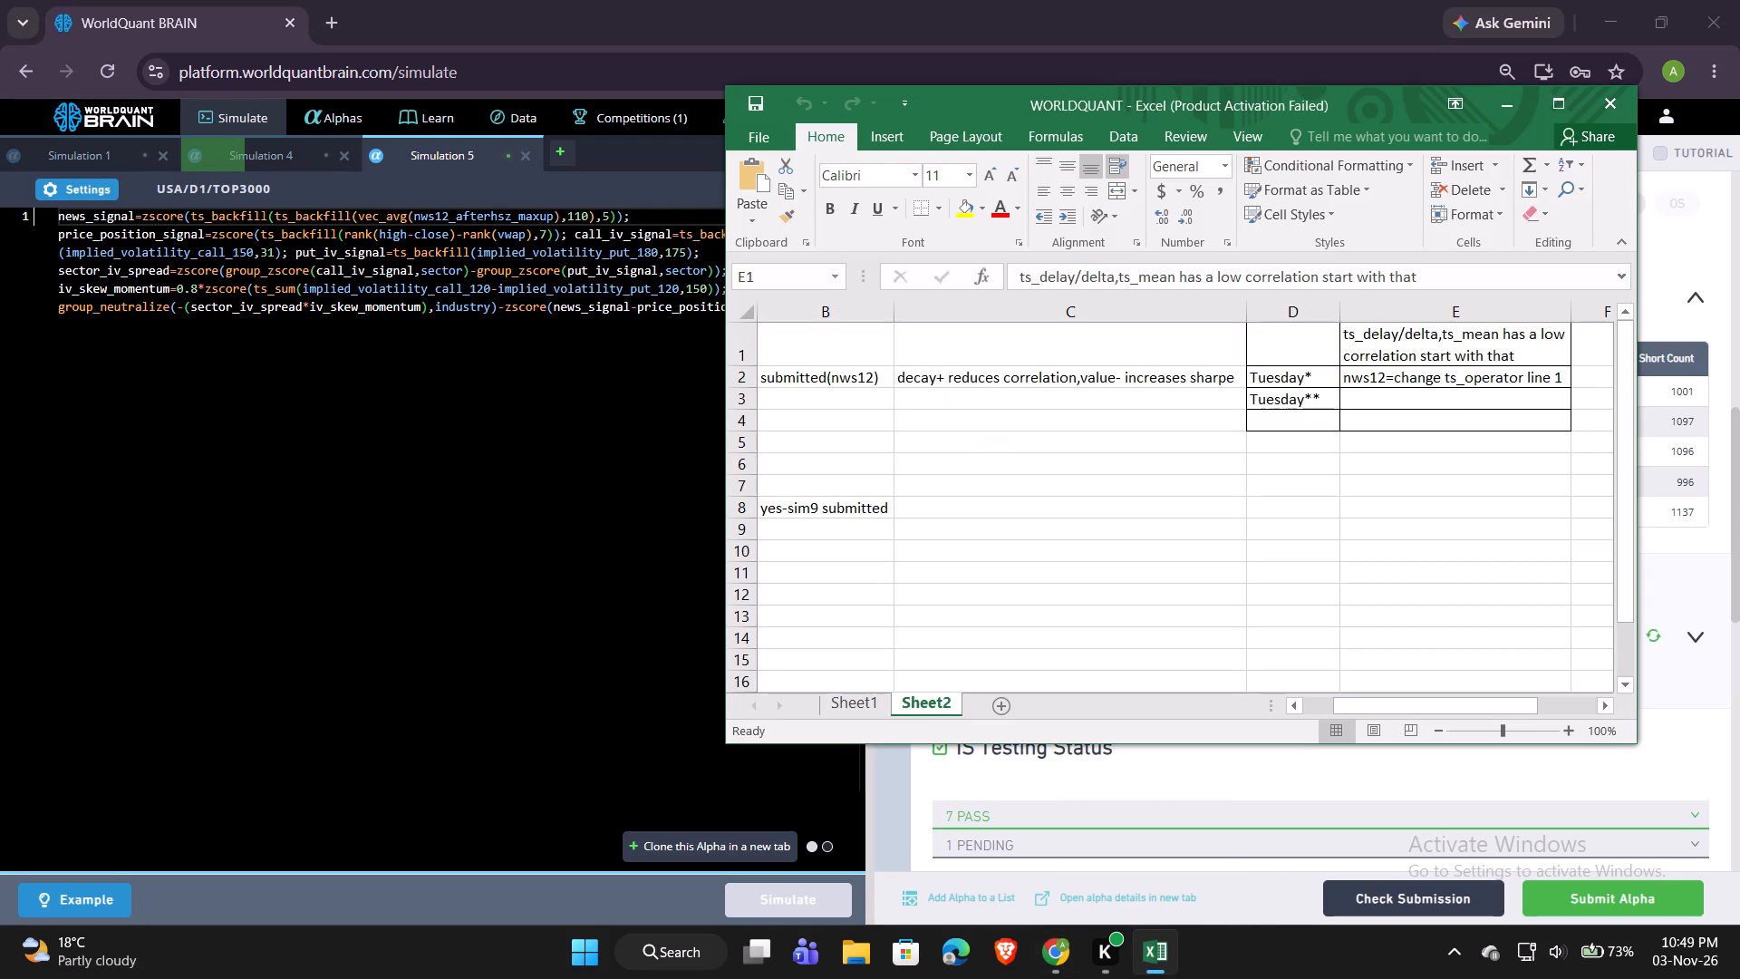
click(611, 541)
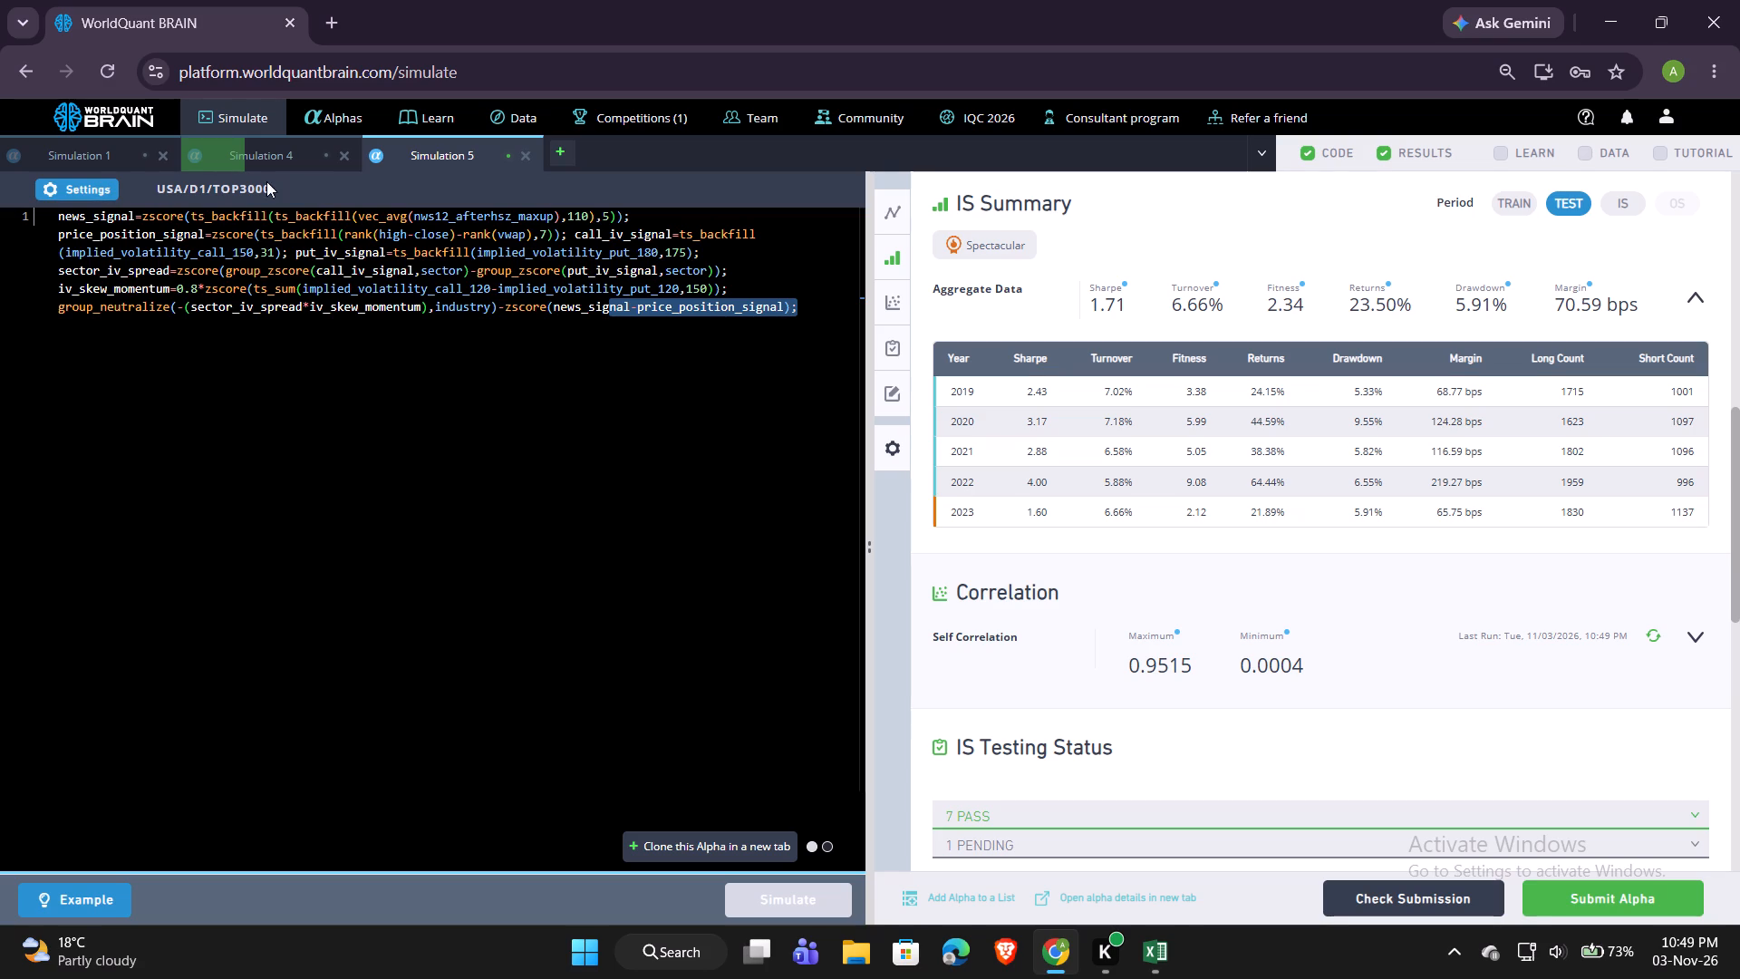
click(265, 218)
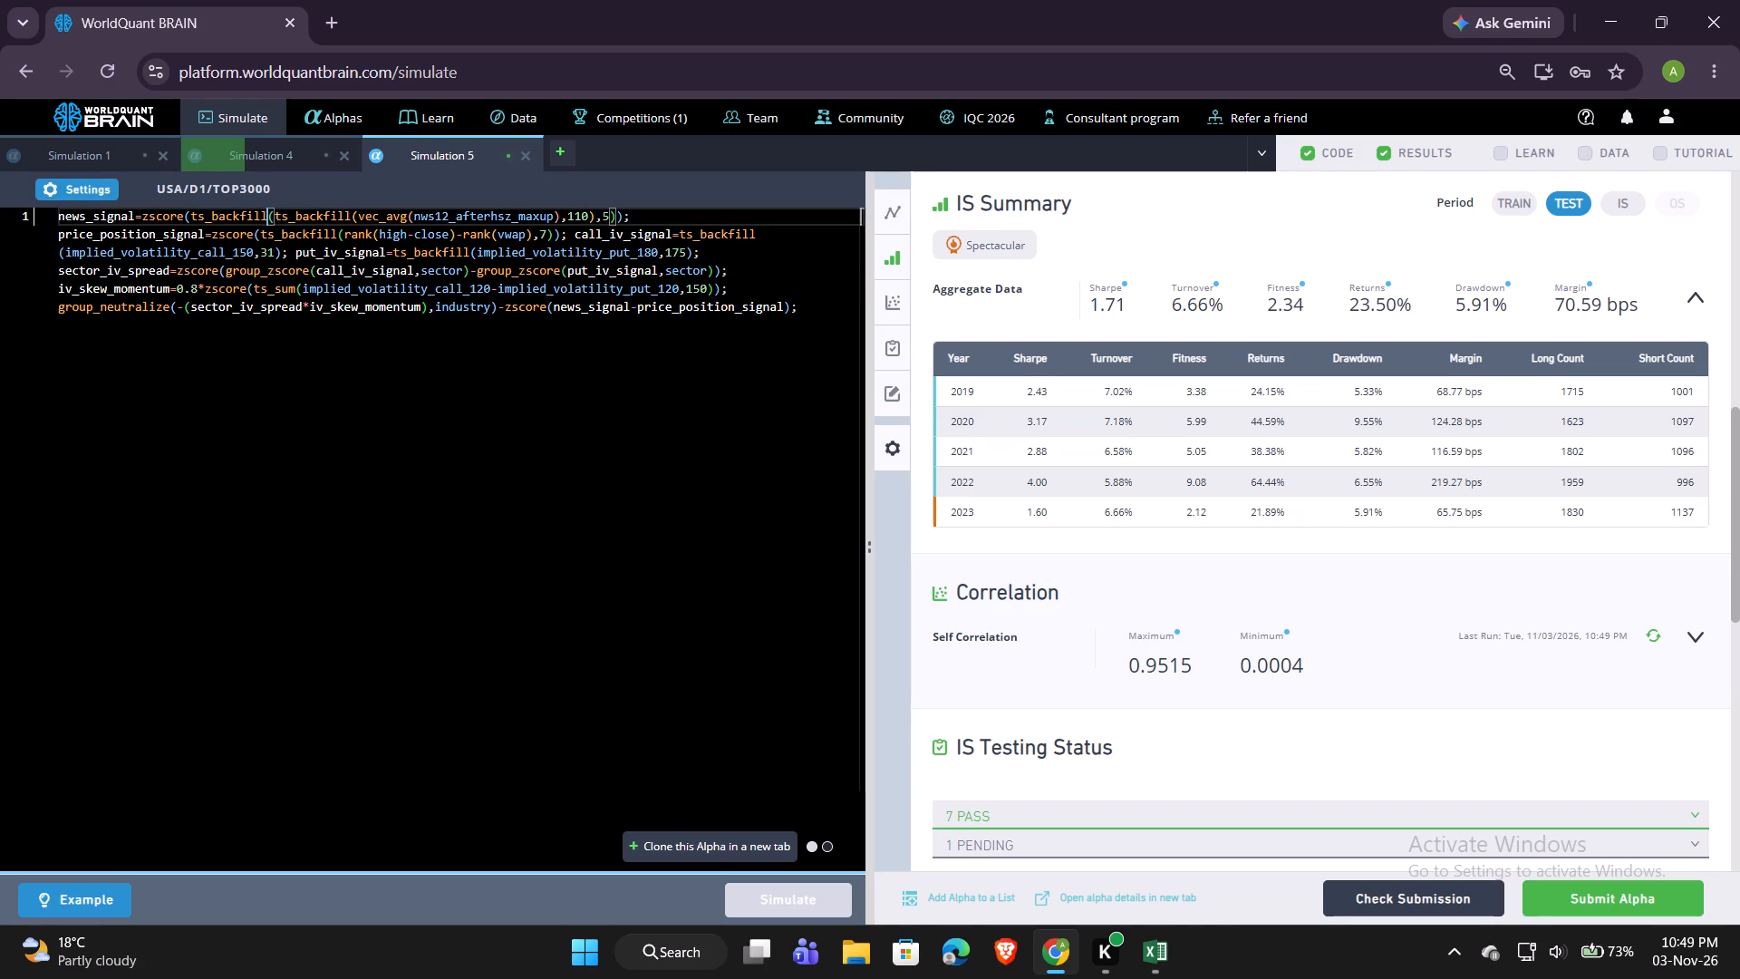
key(BackSpace)
key(BackSpace)
key(BackSpace)
key(BackSpace)
key(BackSpace)
key(BackSpace)
key(BackSpace)
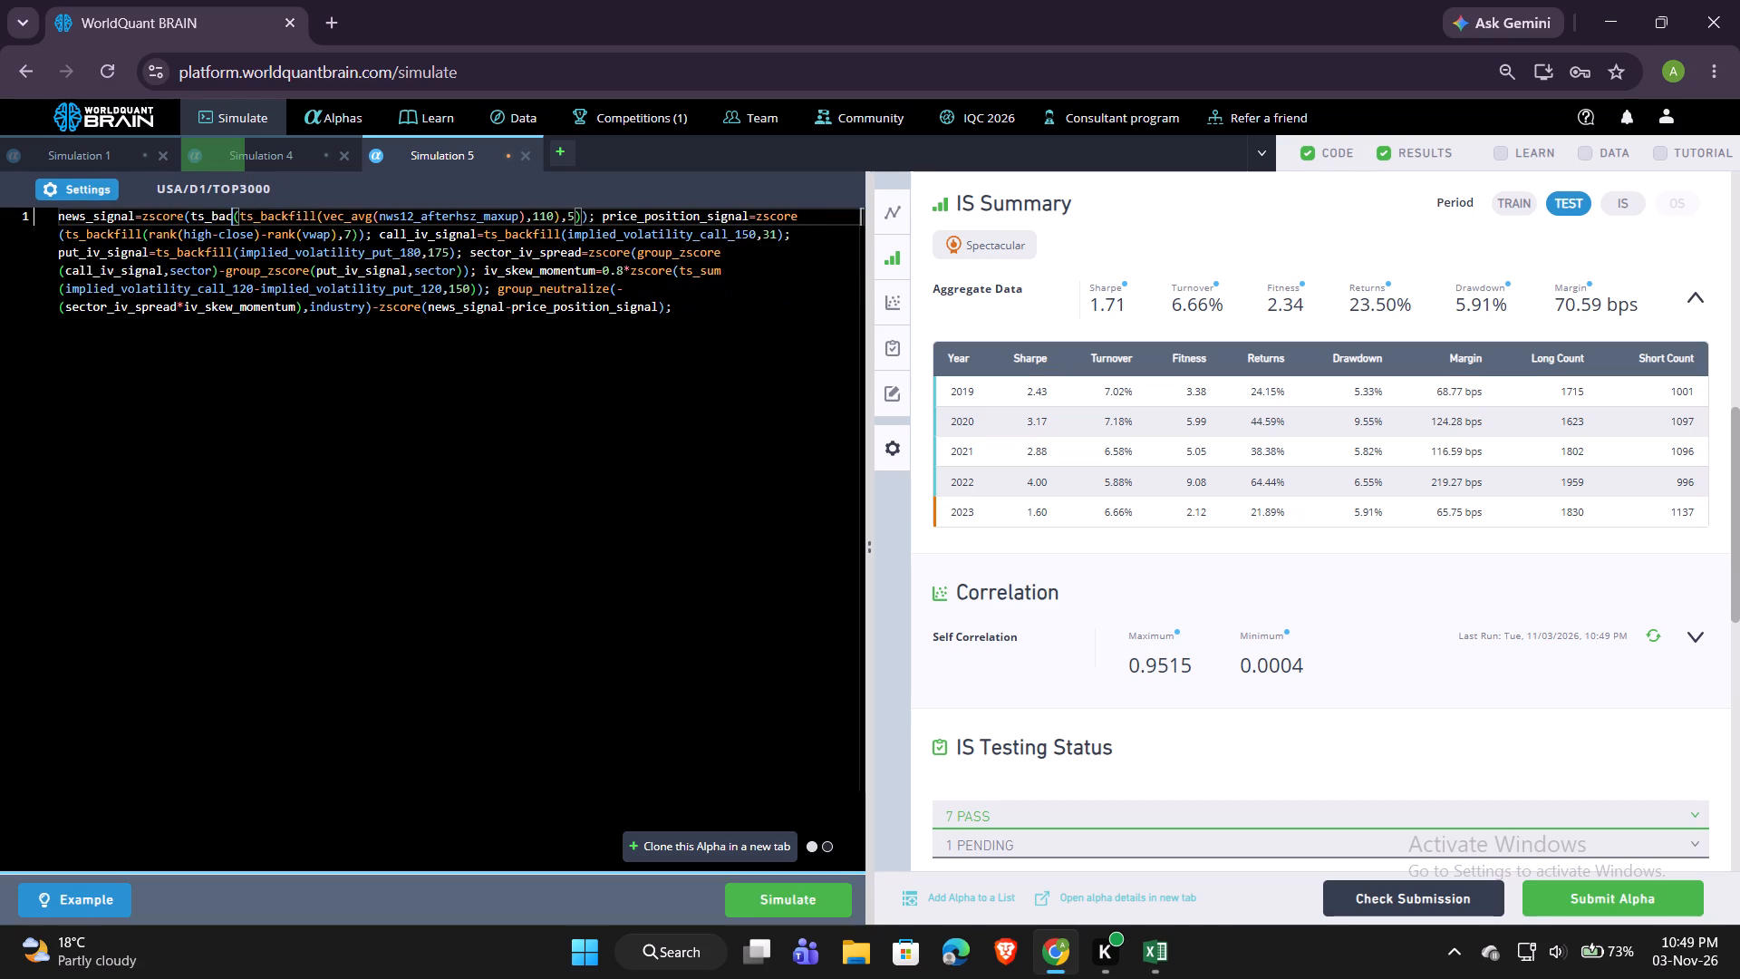
key(BackSpace)
key(m)
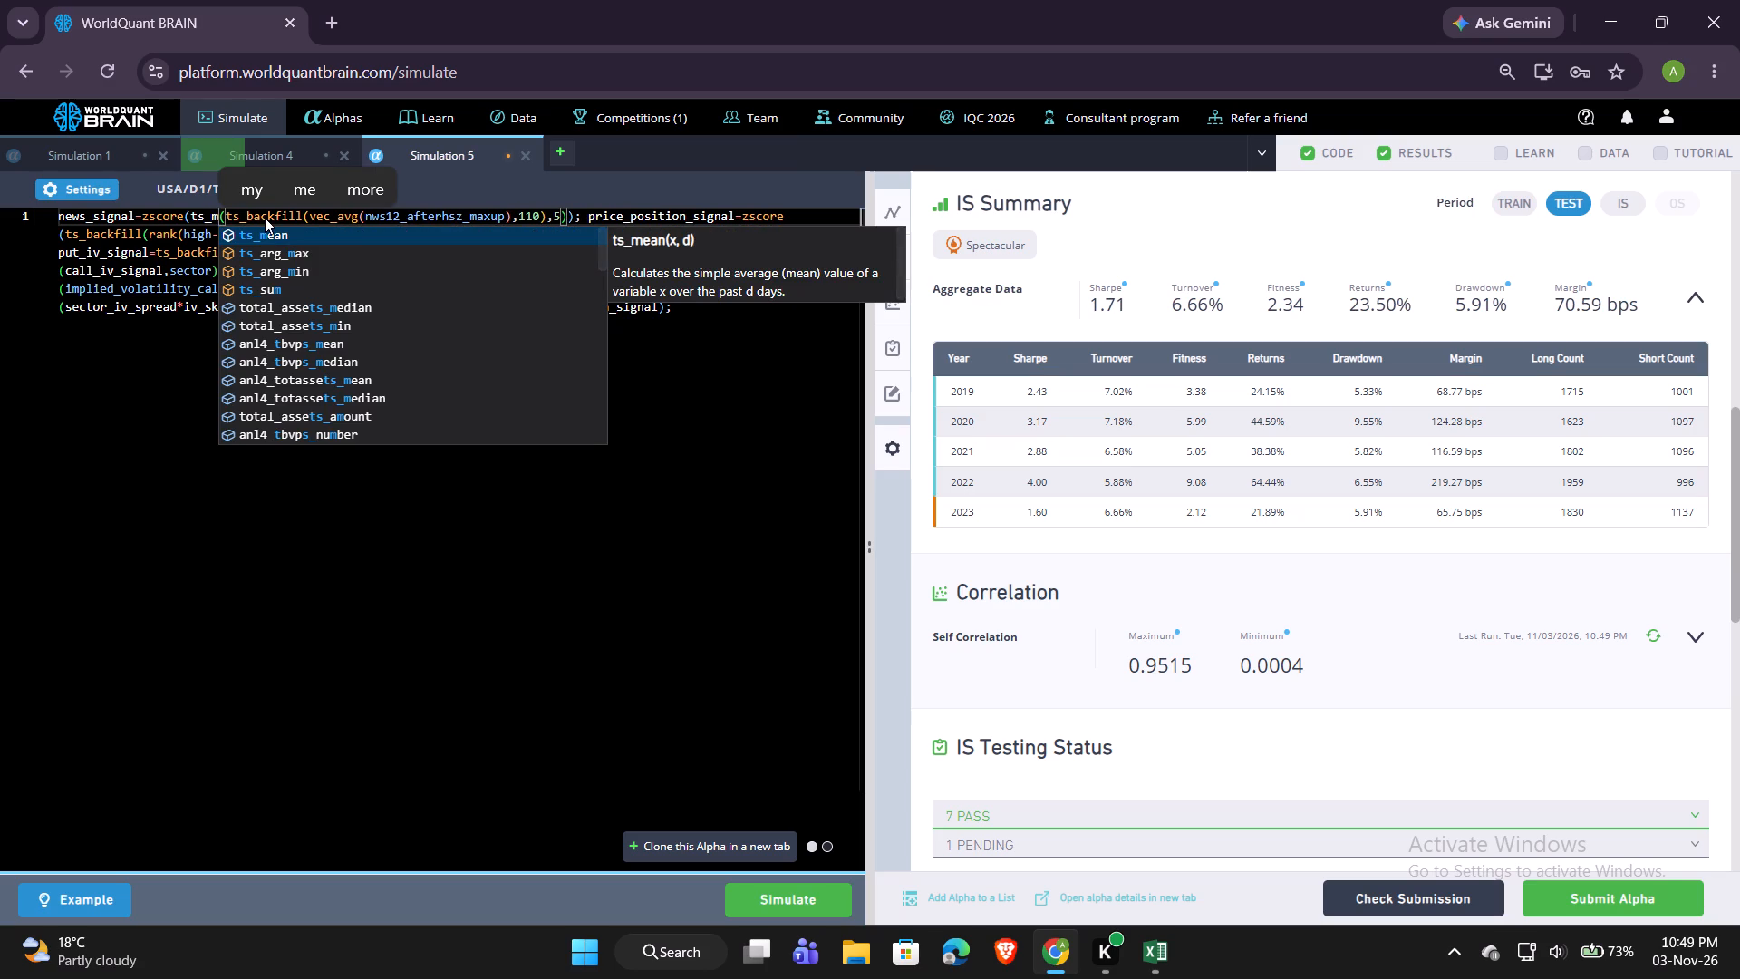
click(278, 236)
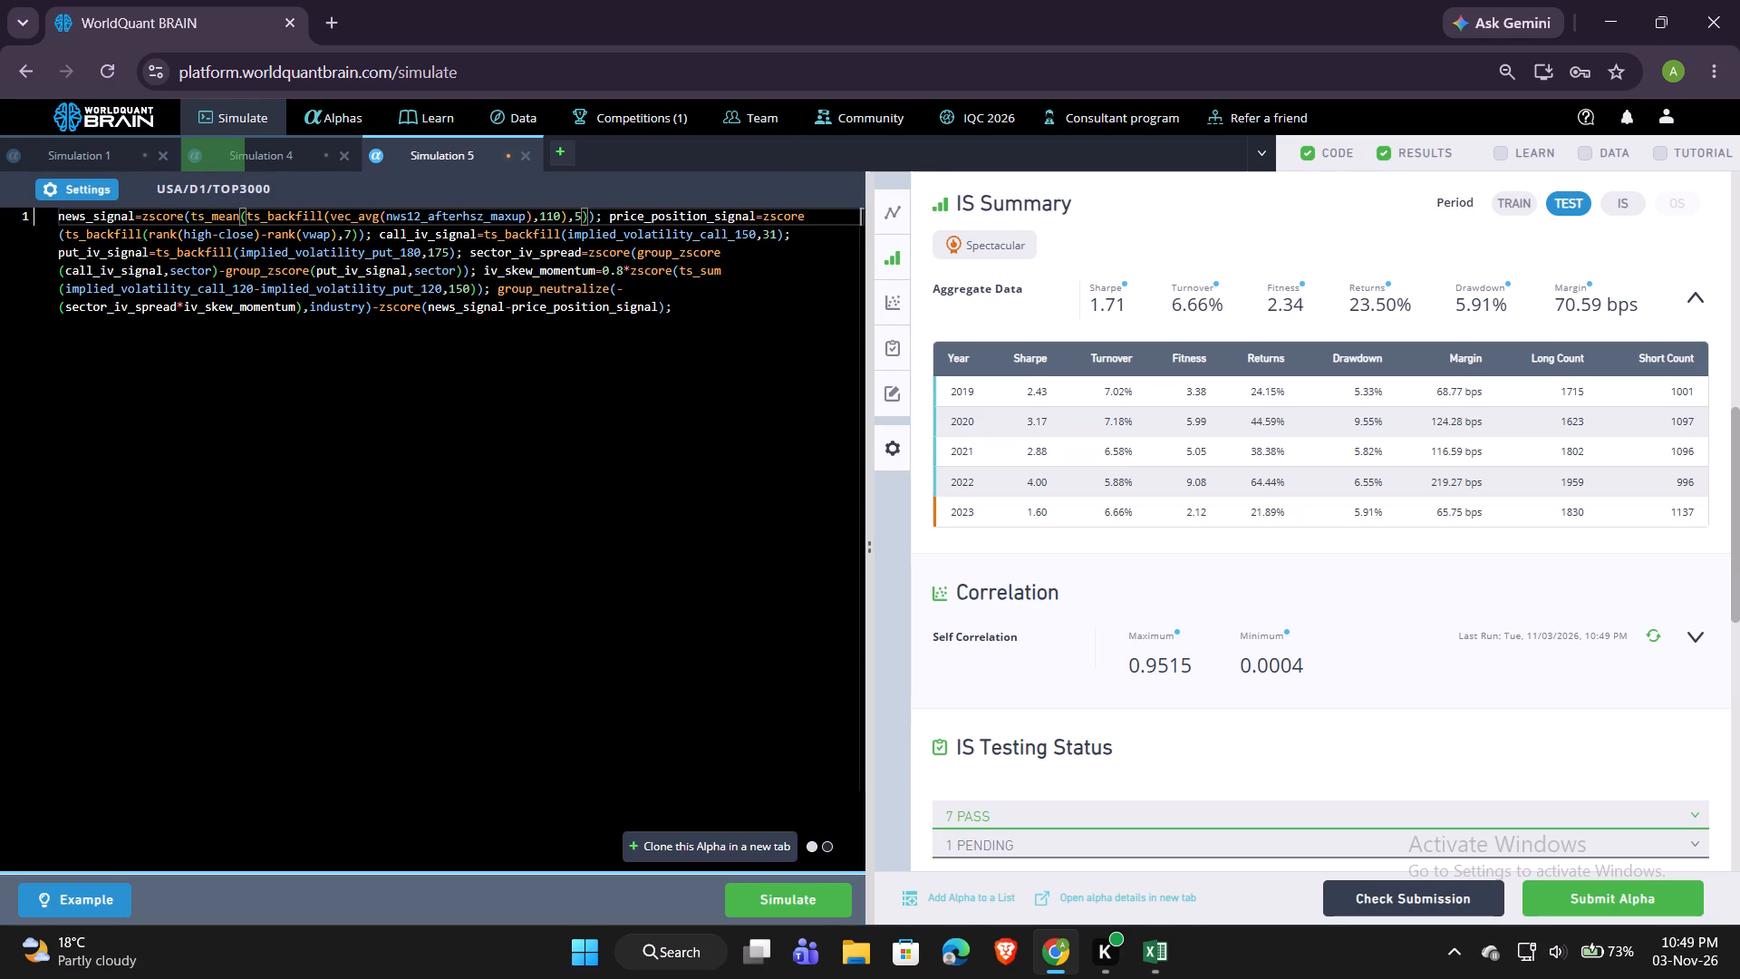
click(751, 888)
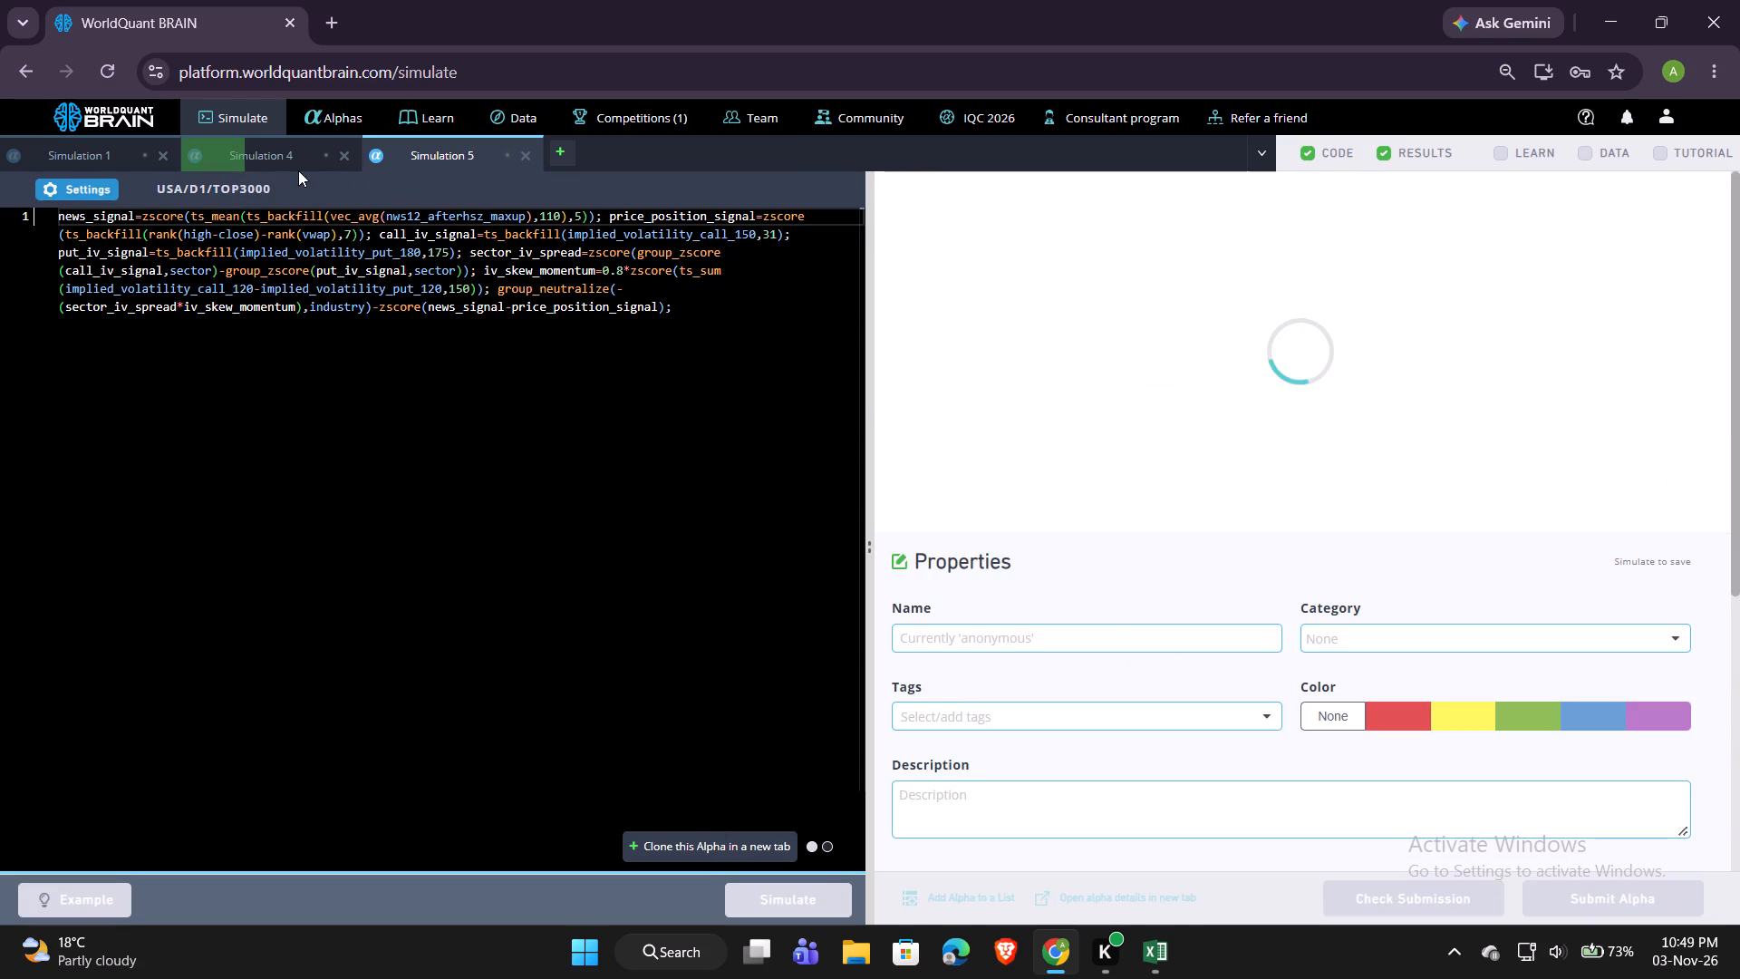
Clear the Tuesday** name from Simulation 4's properties.
click(276, 158)
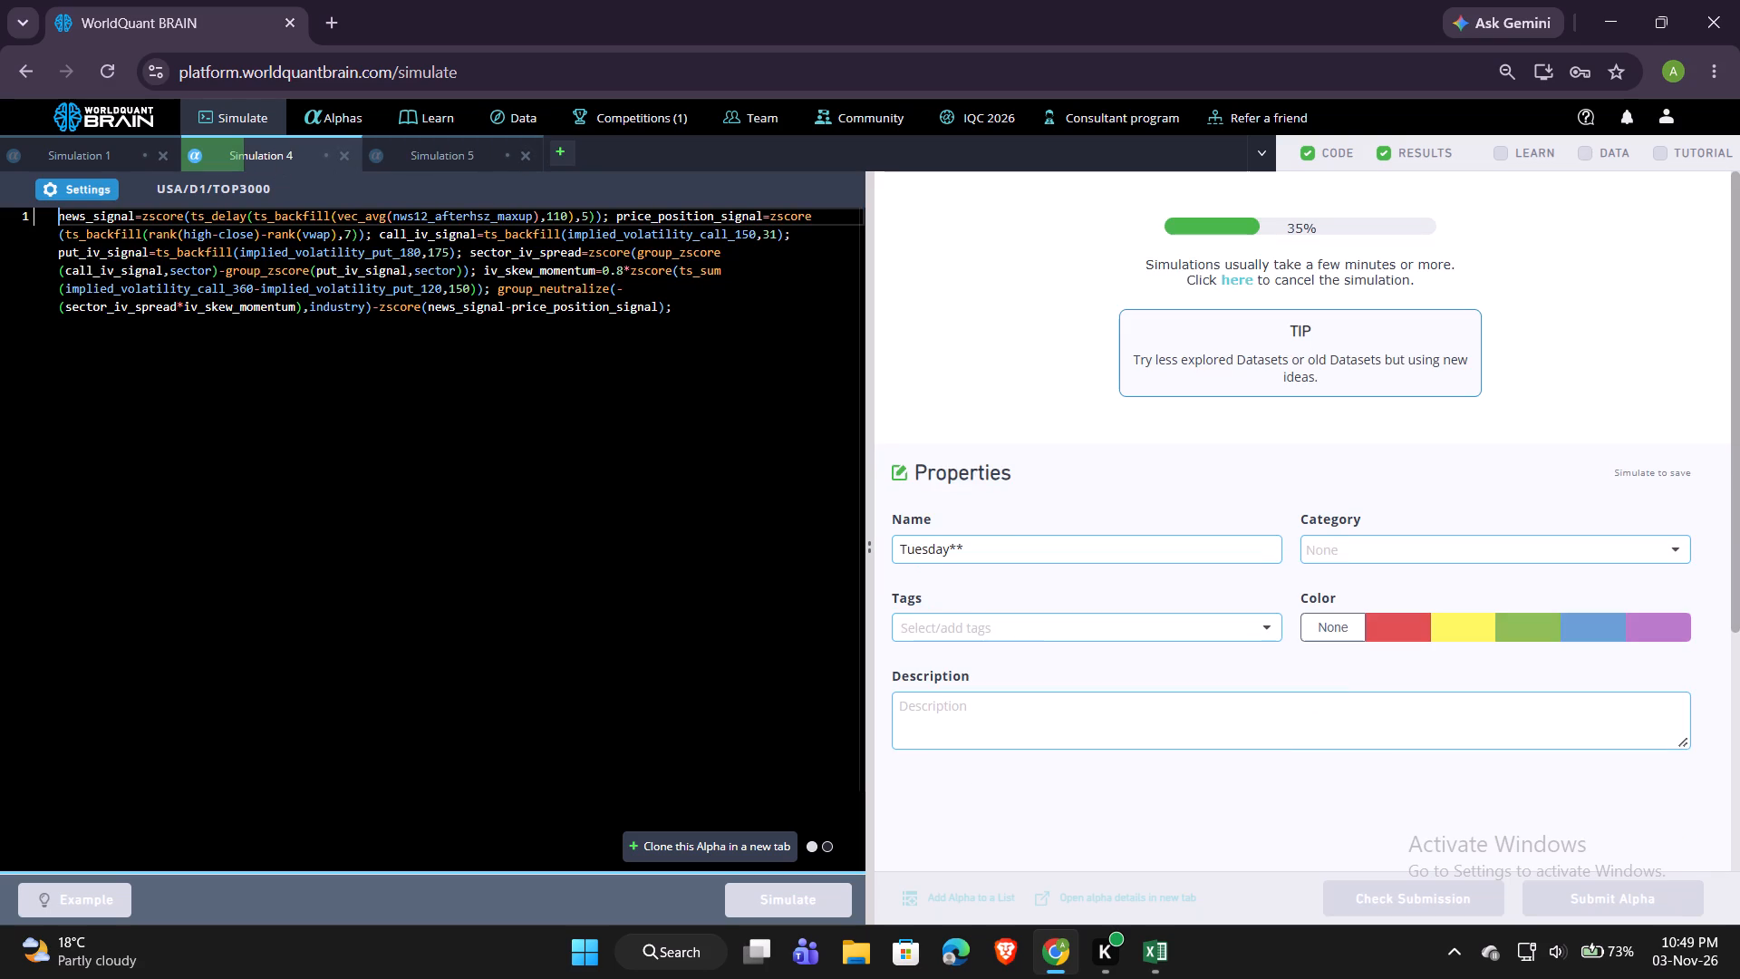
drag(1023, 552, 861, 557)
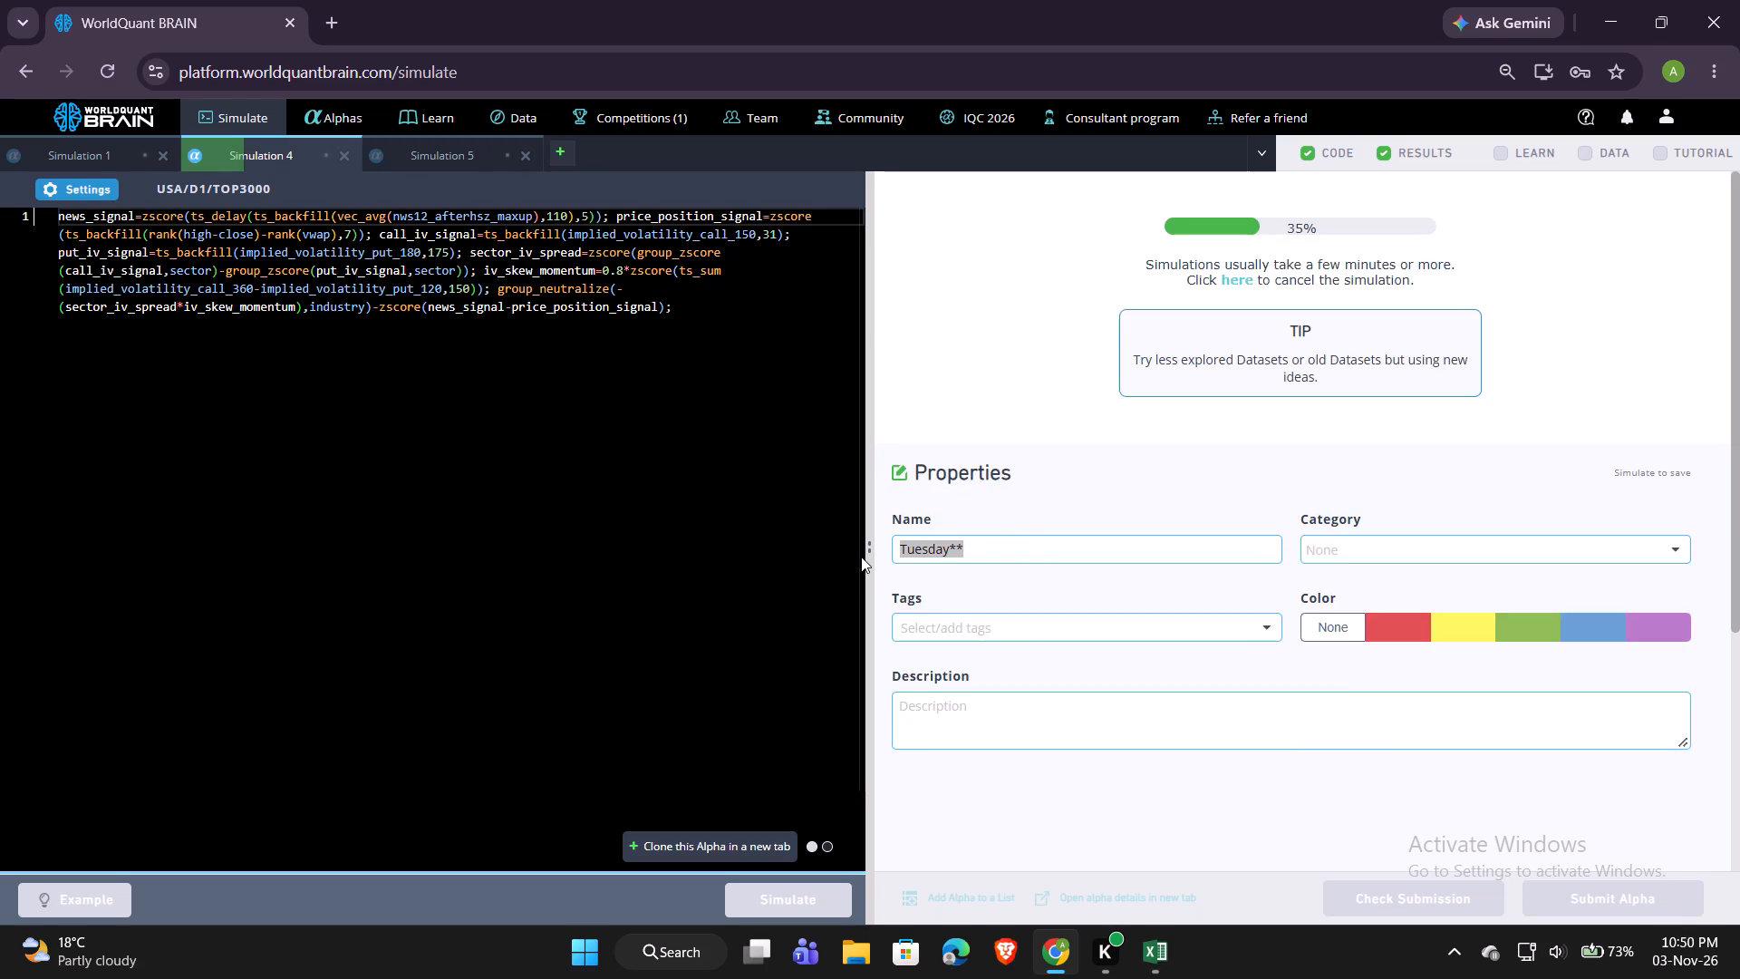
key(BackSpace)
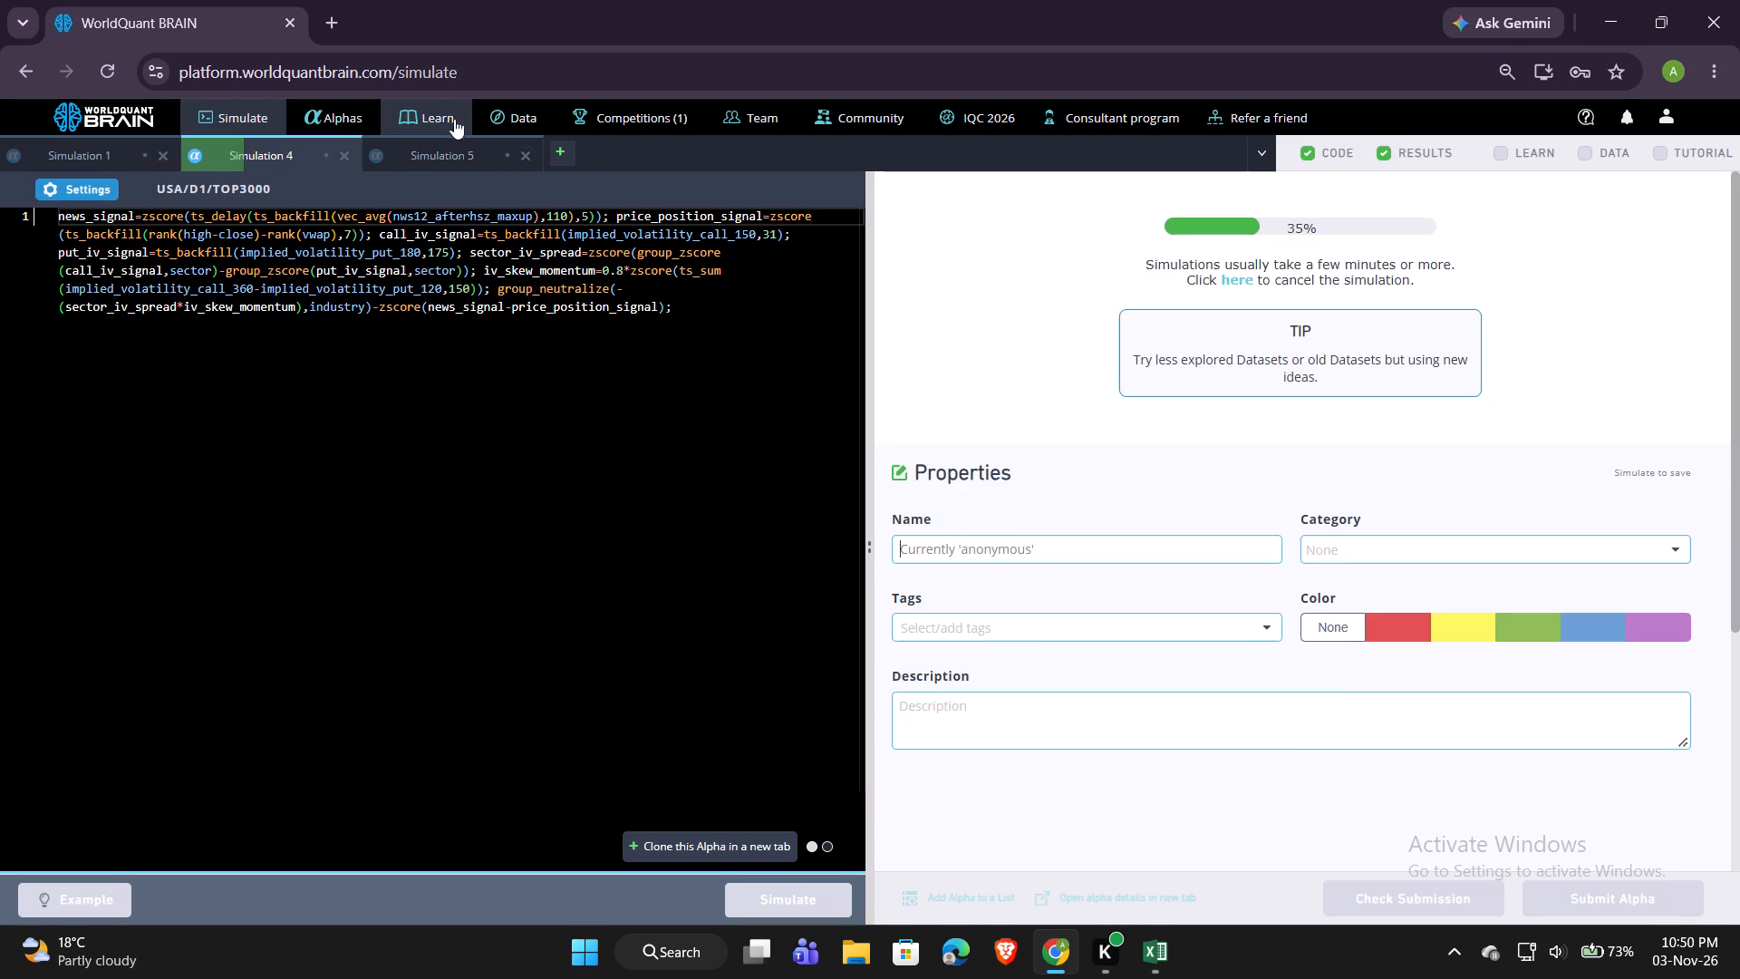
Open the unsubmitted alphas list and review its first page alongside the Tuesday notes in the Excel workbook.
click(352, 118)
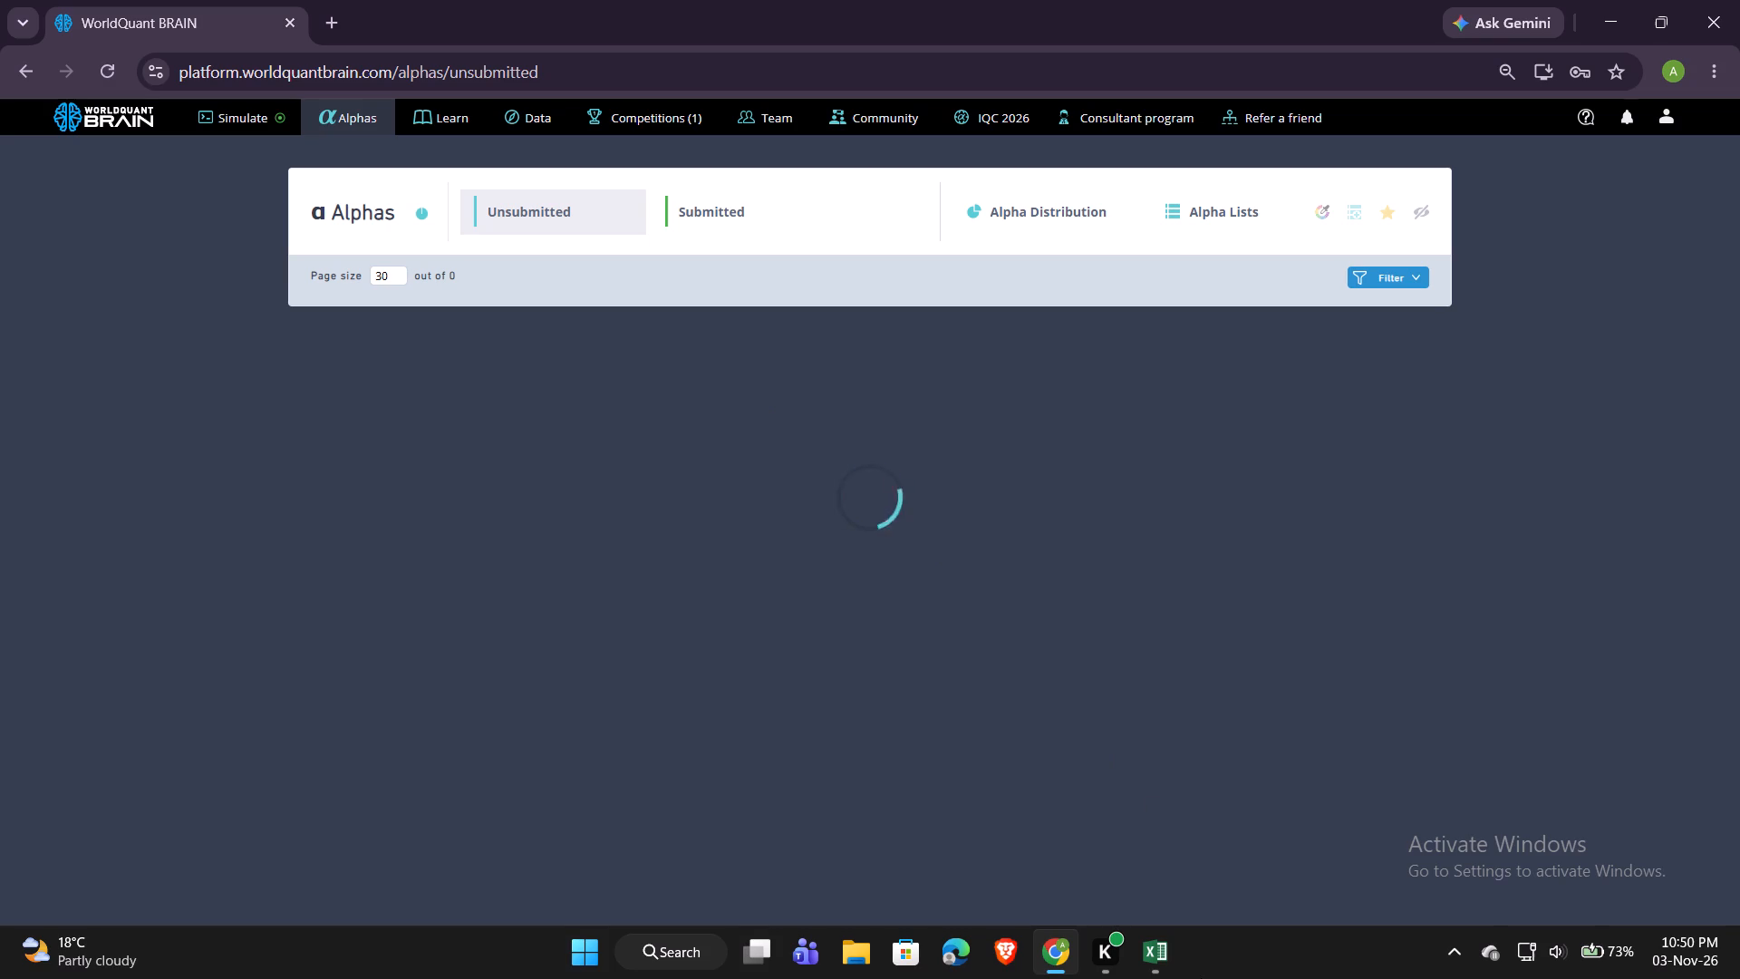
click(1160, 946)
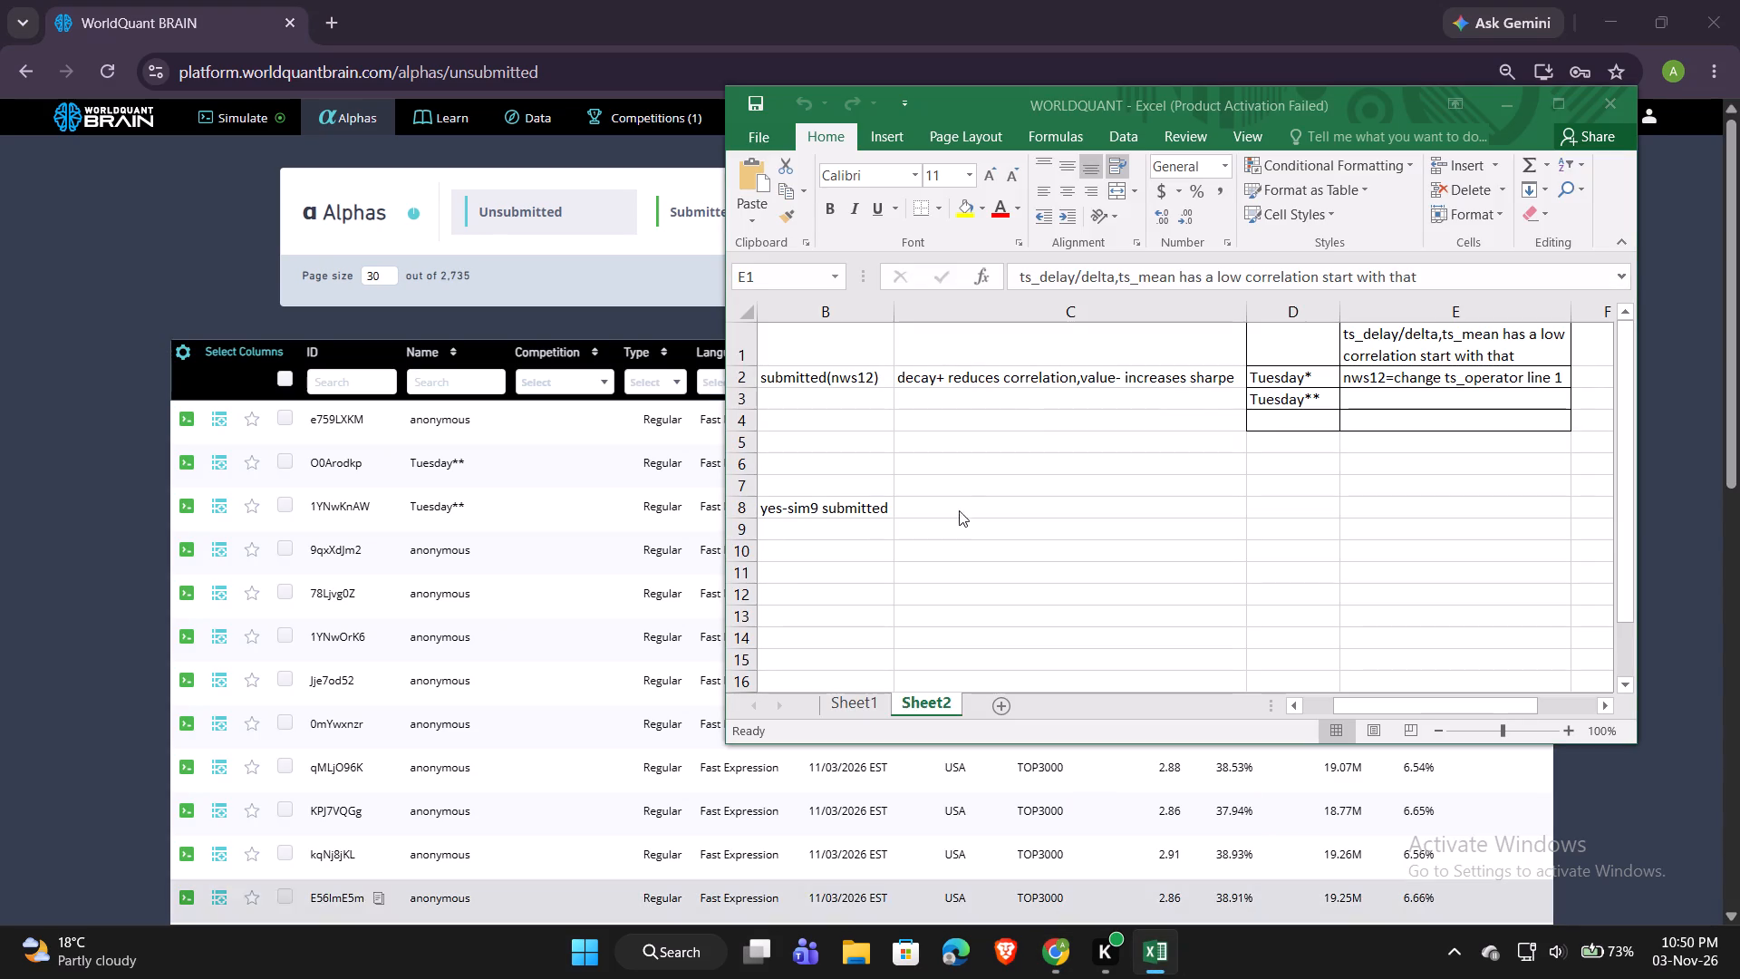
scroll(958, 482, right, 18)
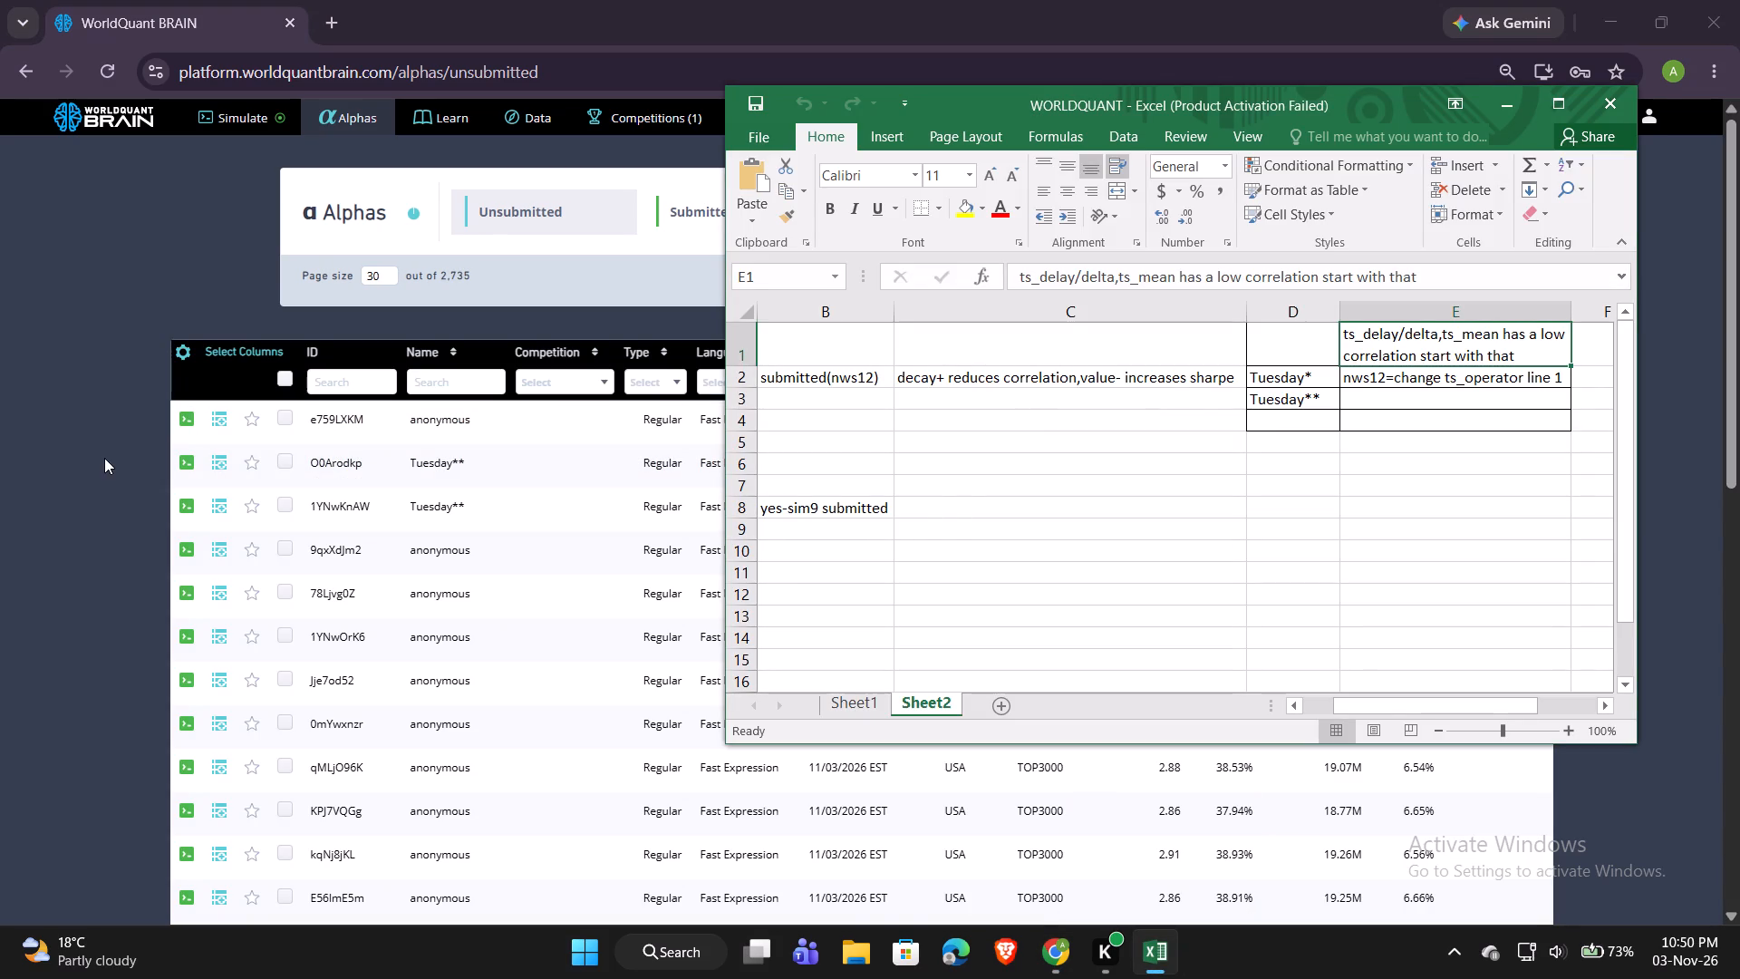
scroll(515, 804, down, 2)
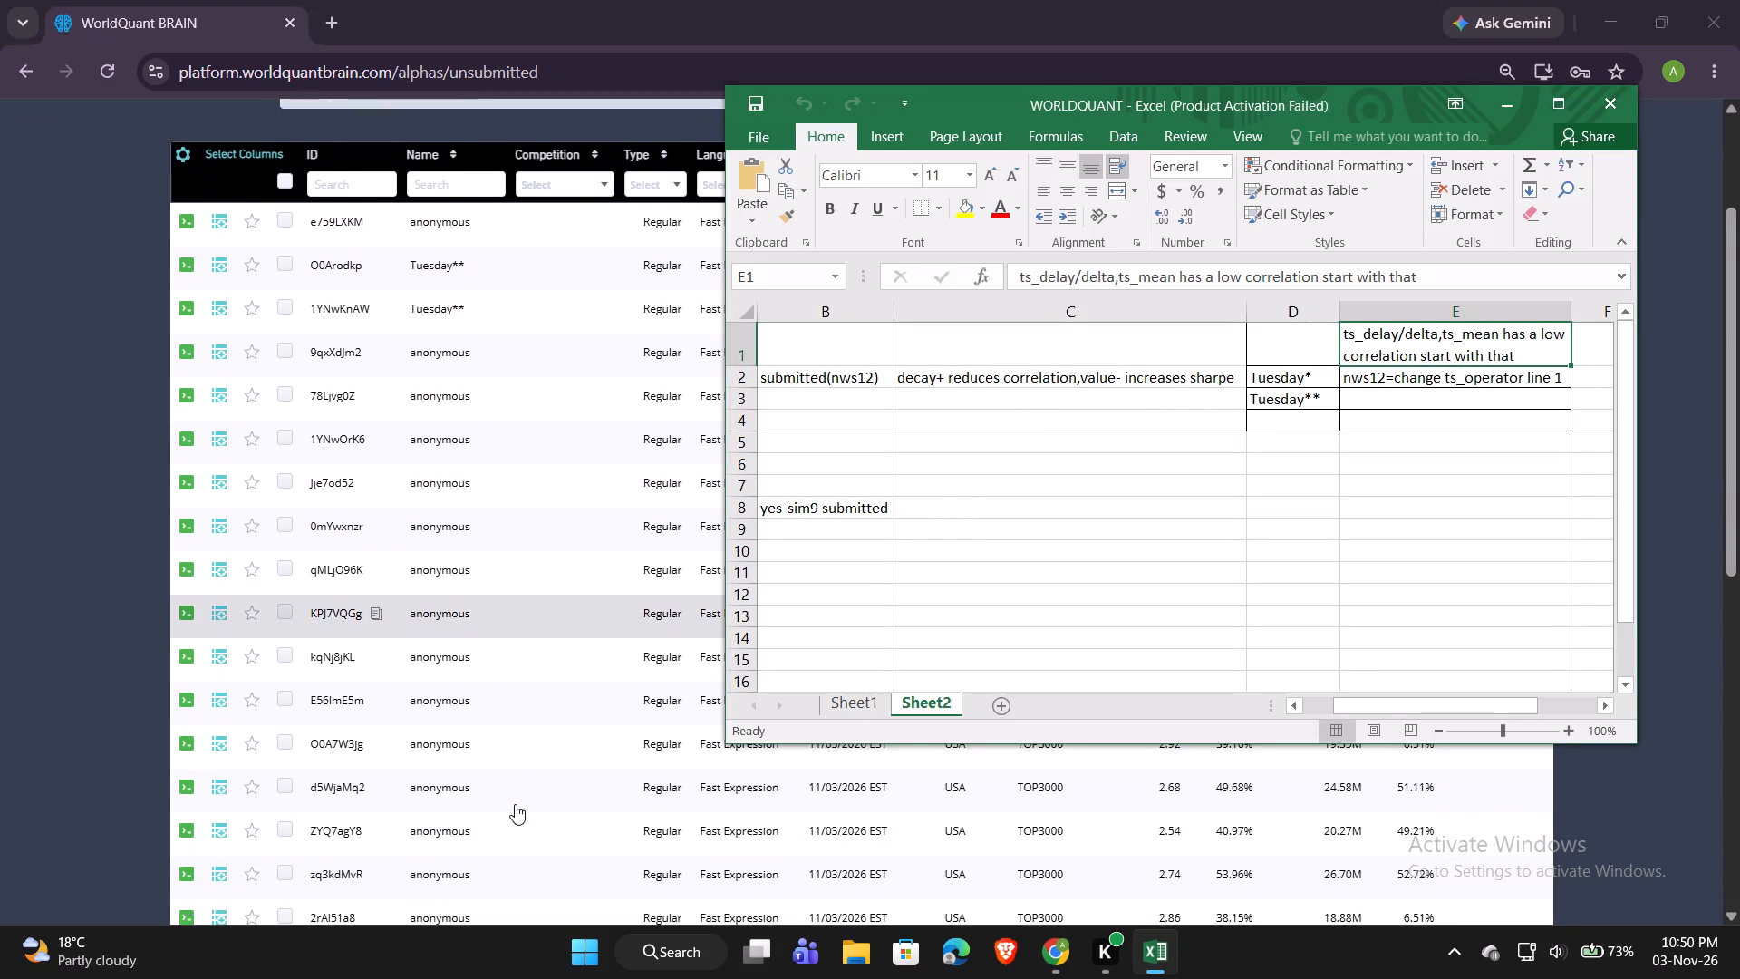
scroll(515, 804, down, 5)
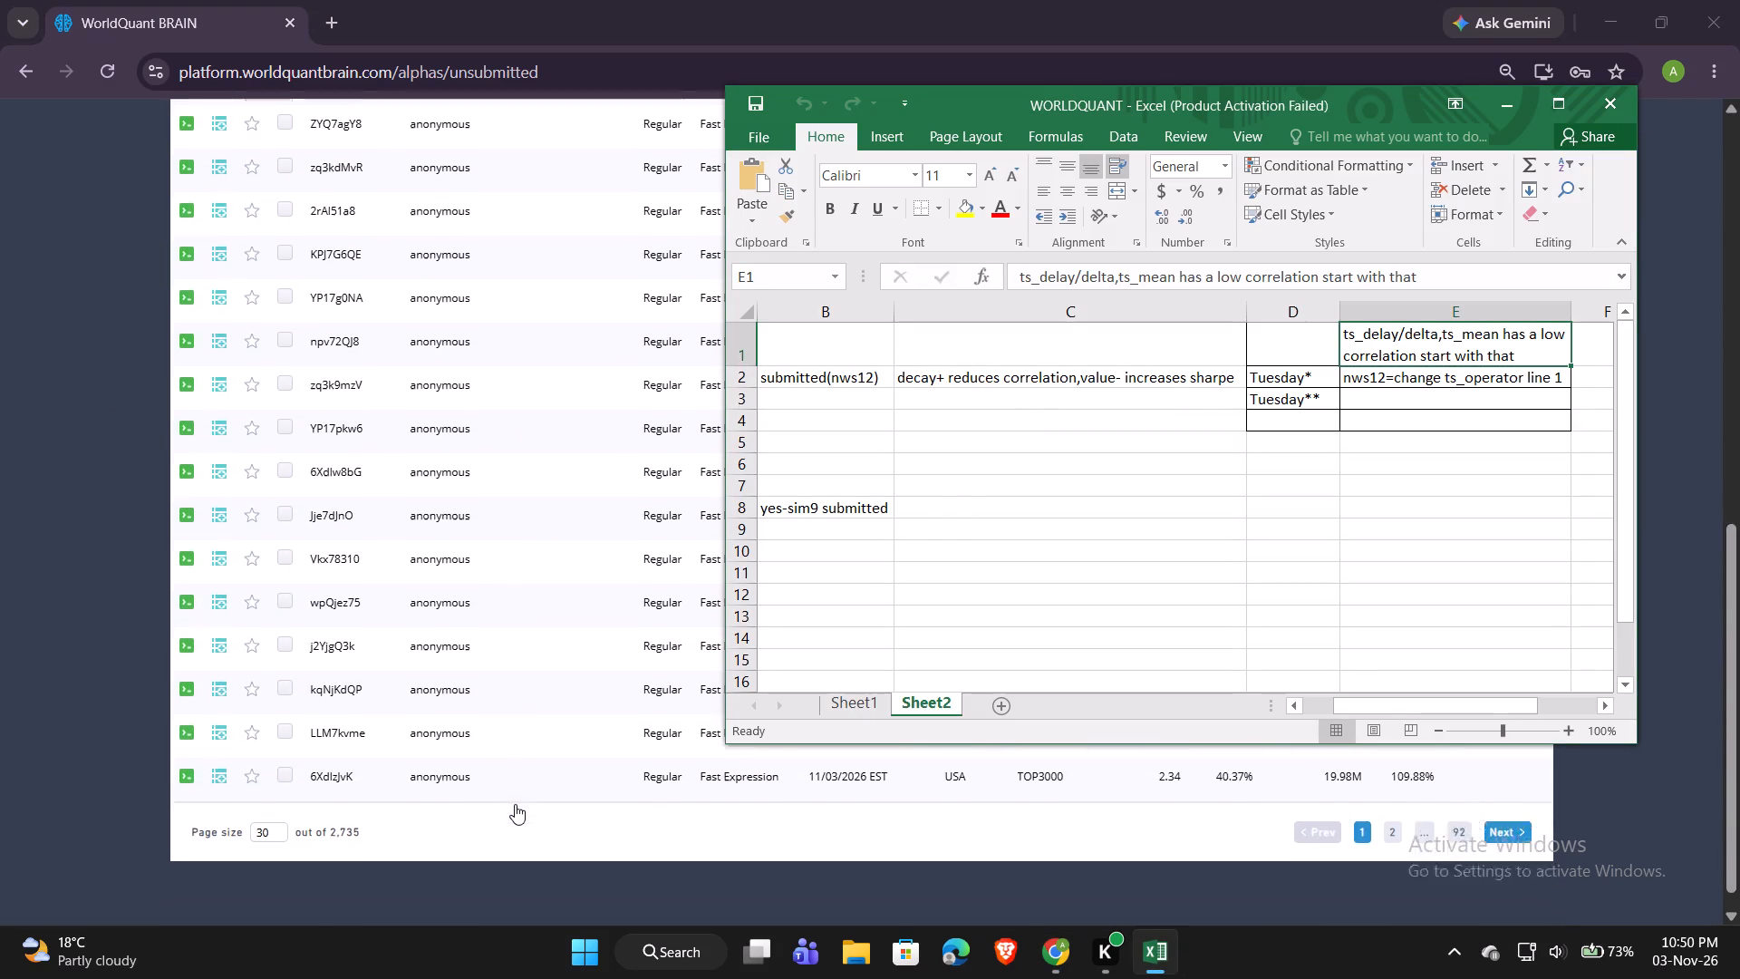
scroll(515, 804, down, 1)
scroll(515, 804, up, 4)
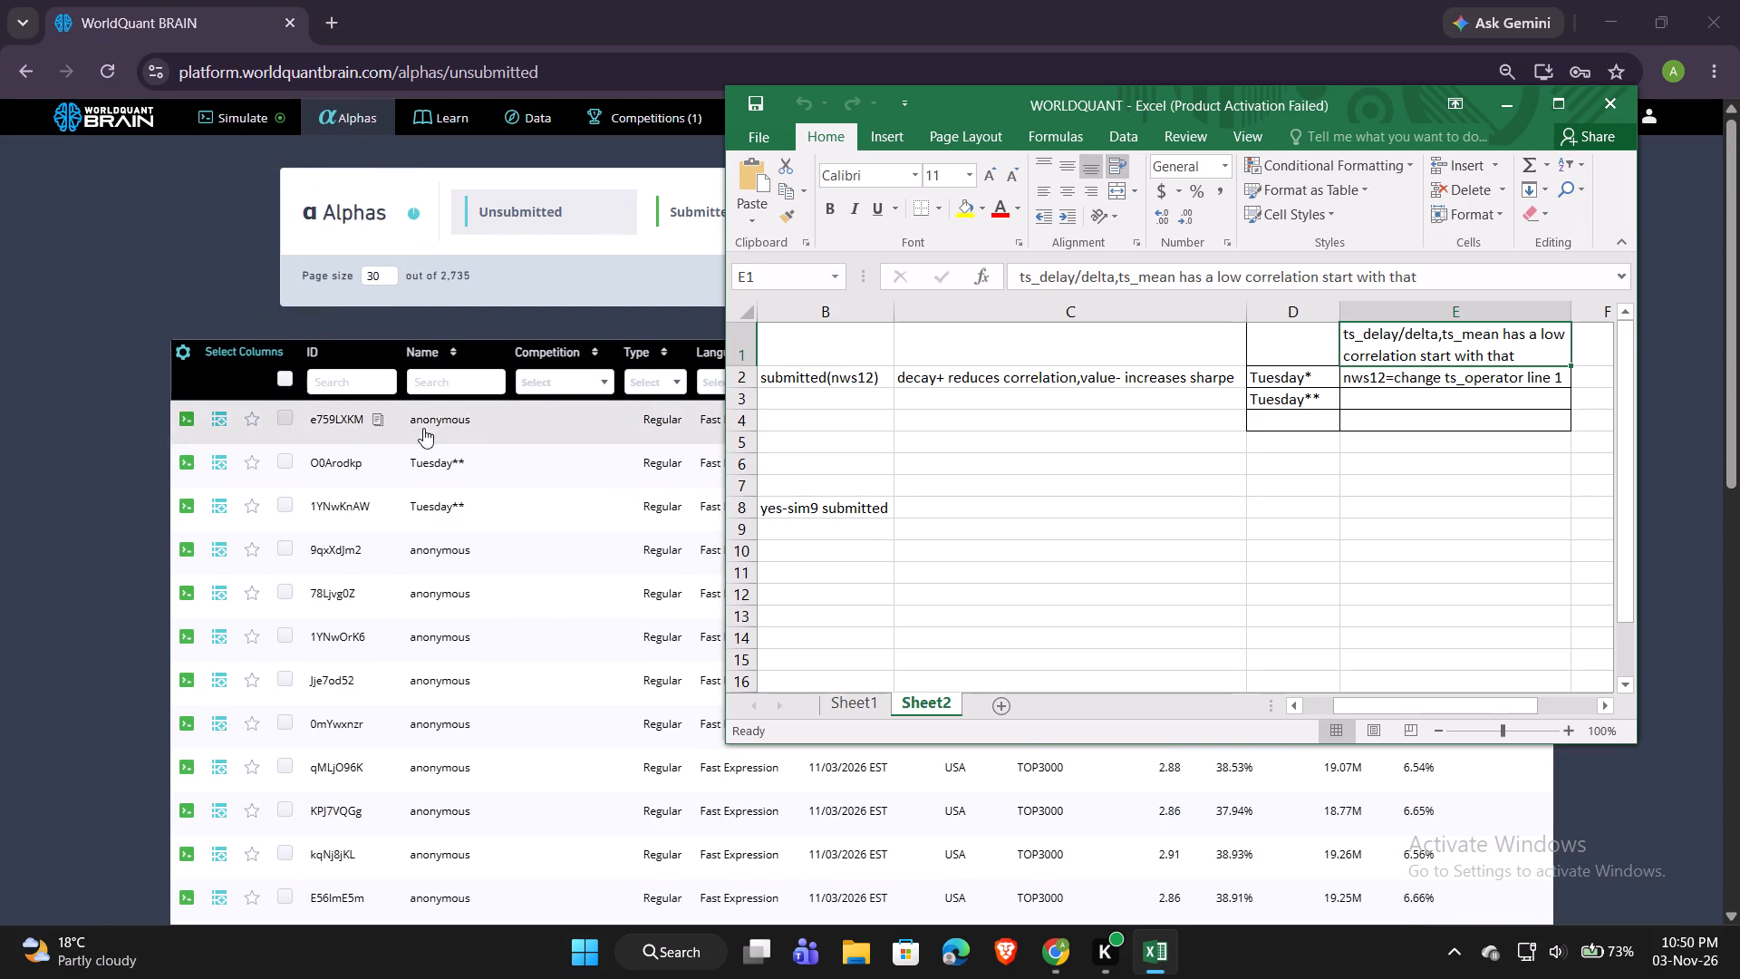
Examine the code of both Tuesday** alphas and the anonymous alpha 9qxXdJm2, and close the alpha details.
click(424, 502)
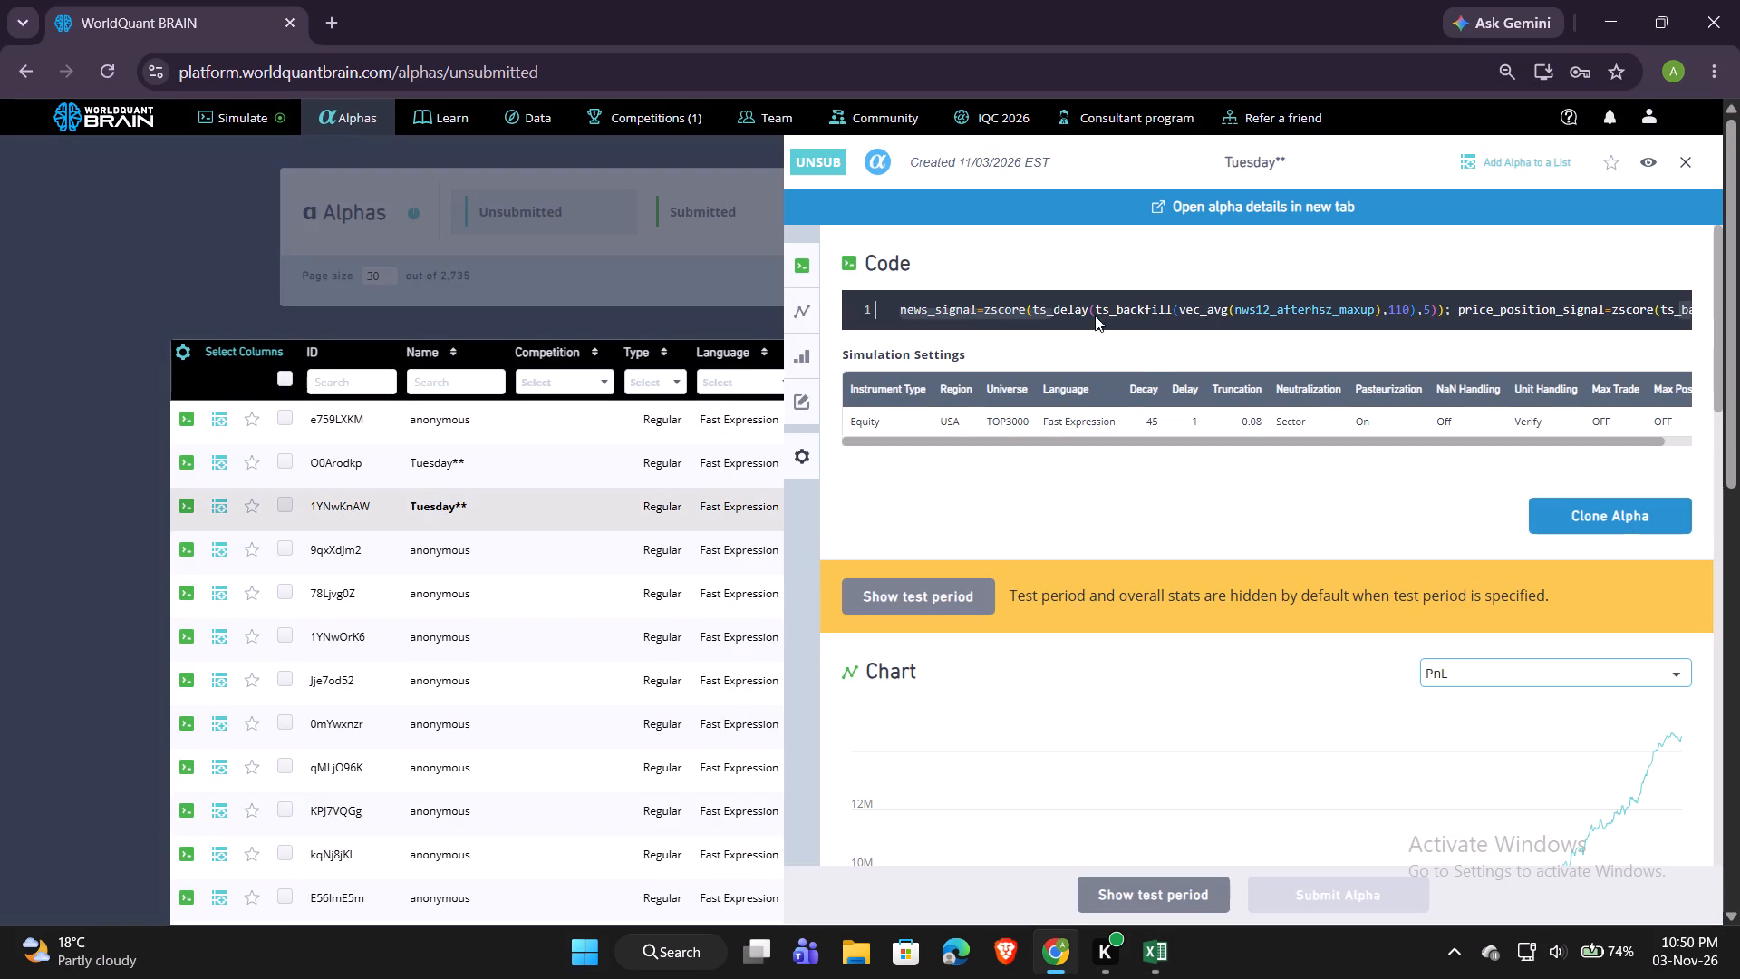
click(444, 550)
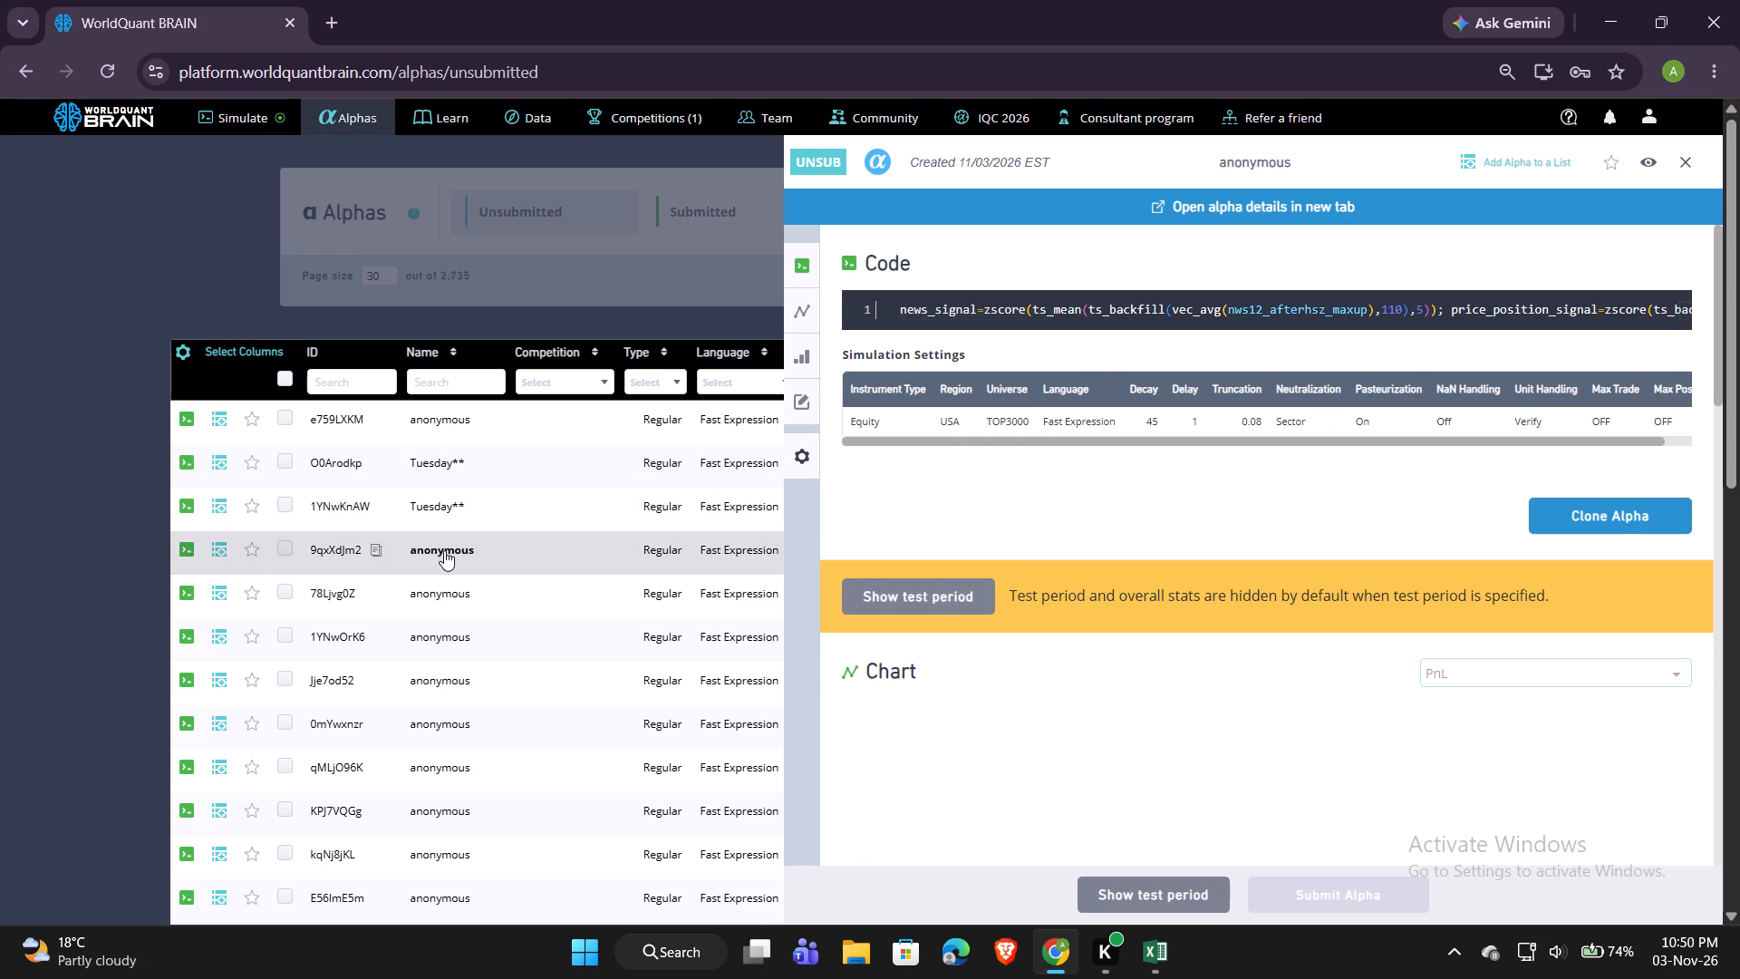
click(436, 467)
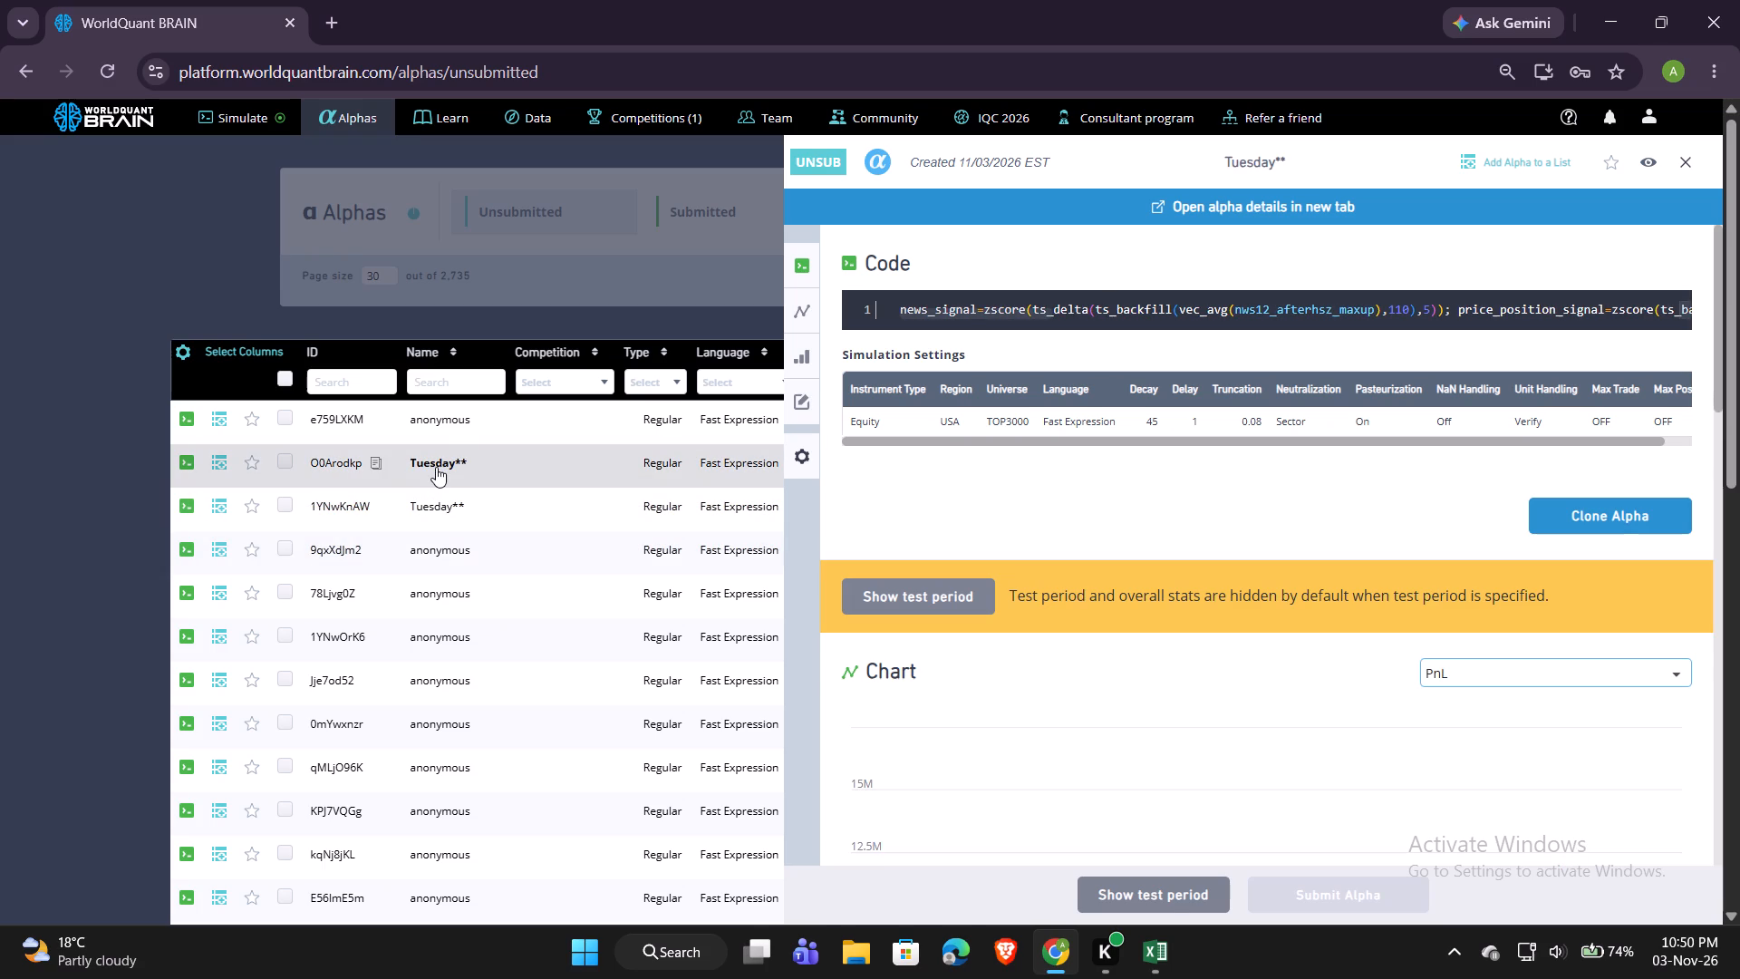
scroll(495, 623, down, 4)
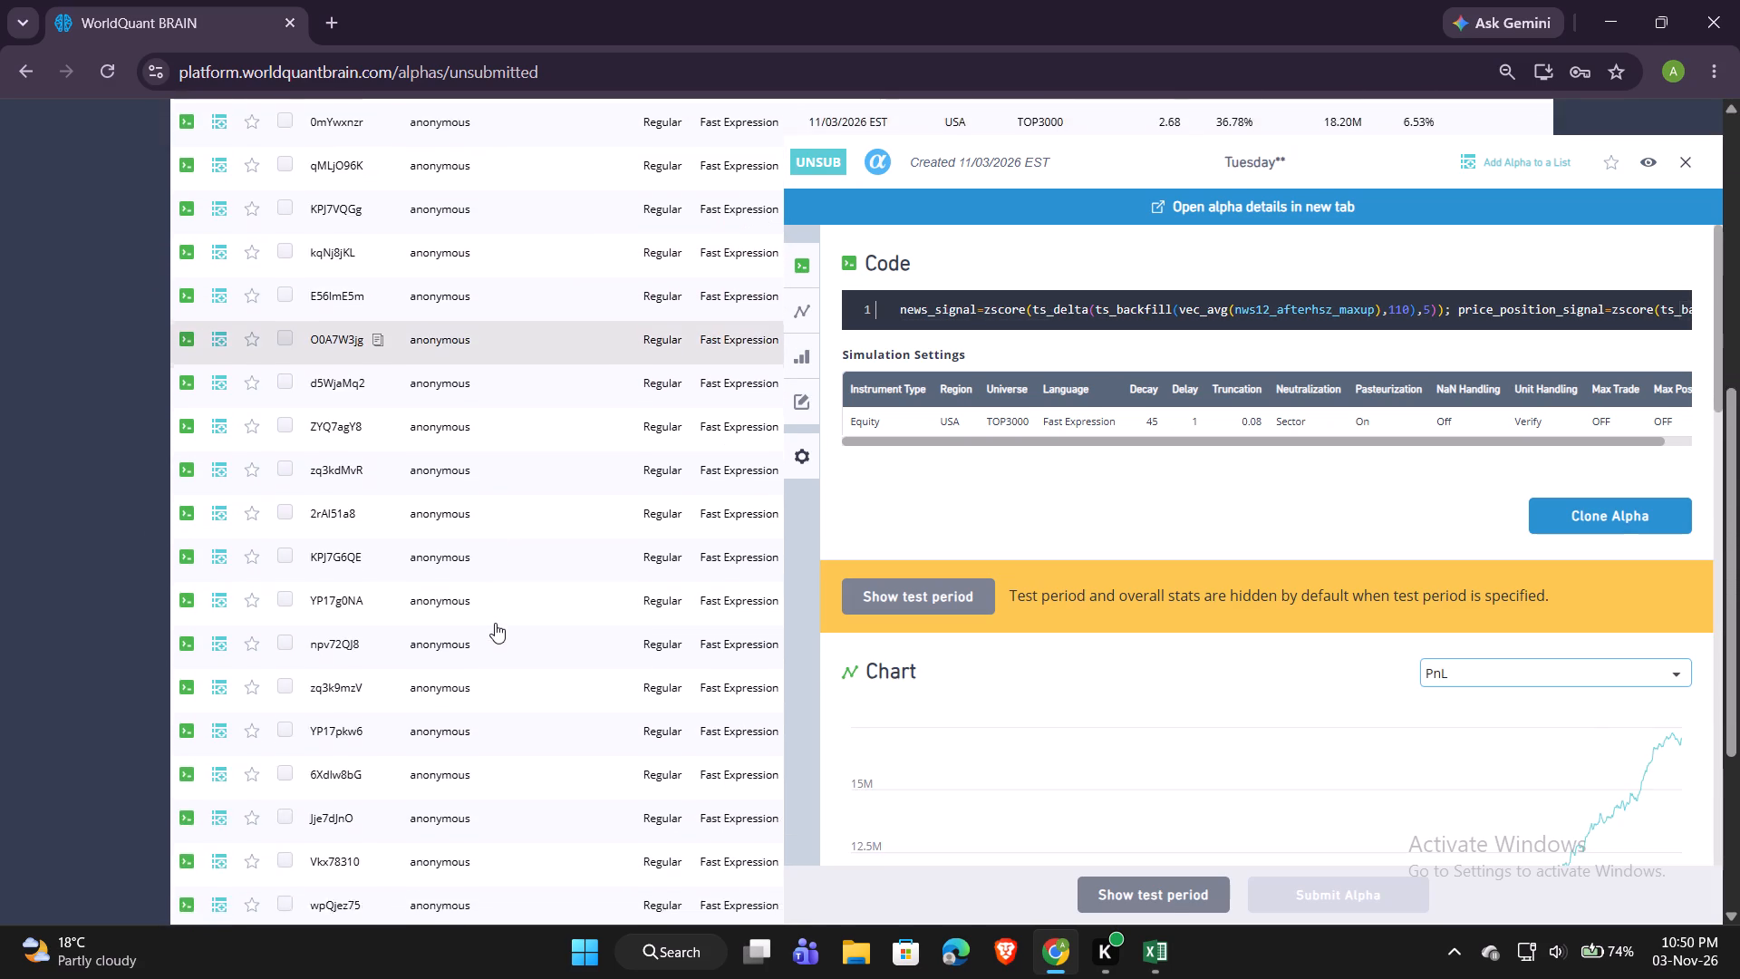
scroll(495, 623, down, 2)
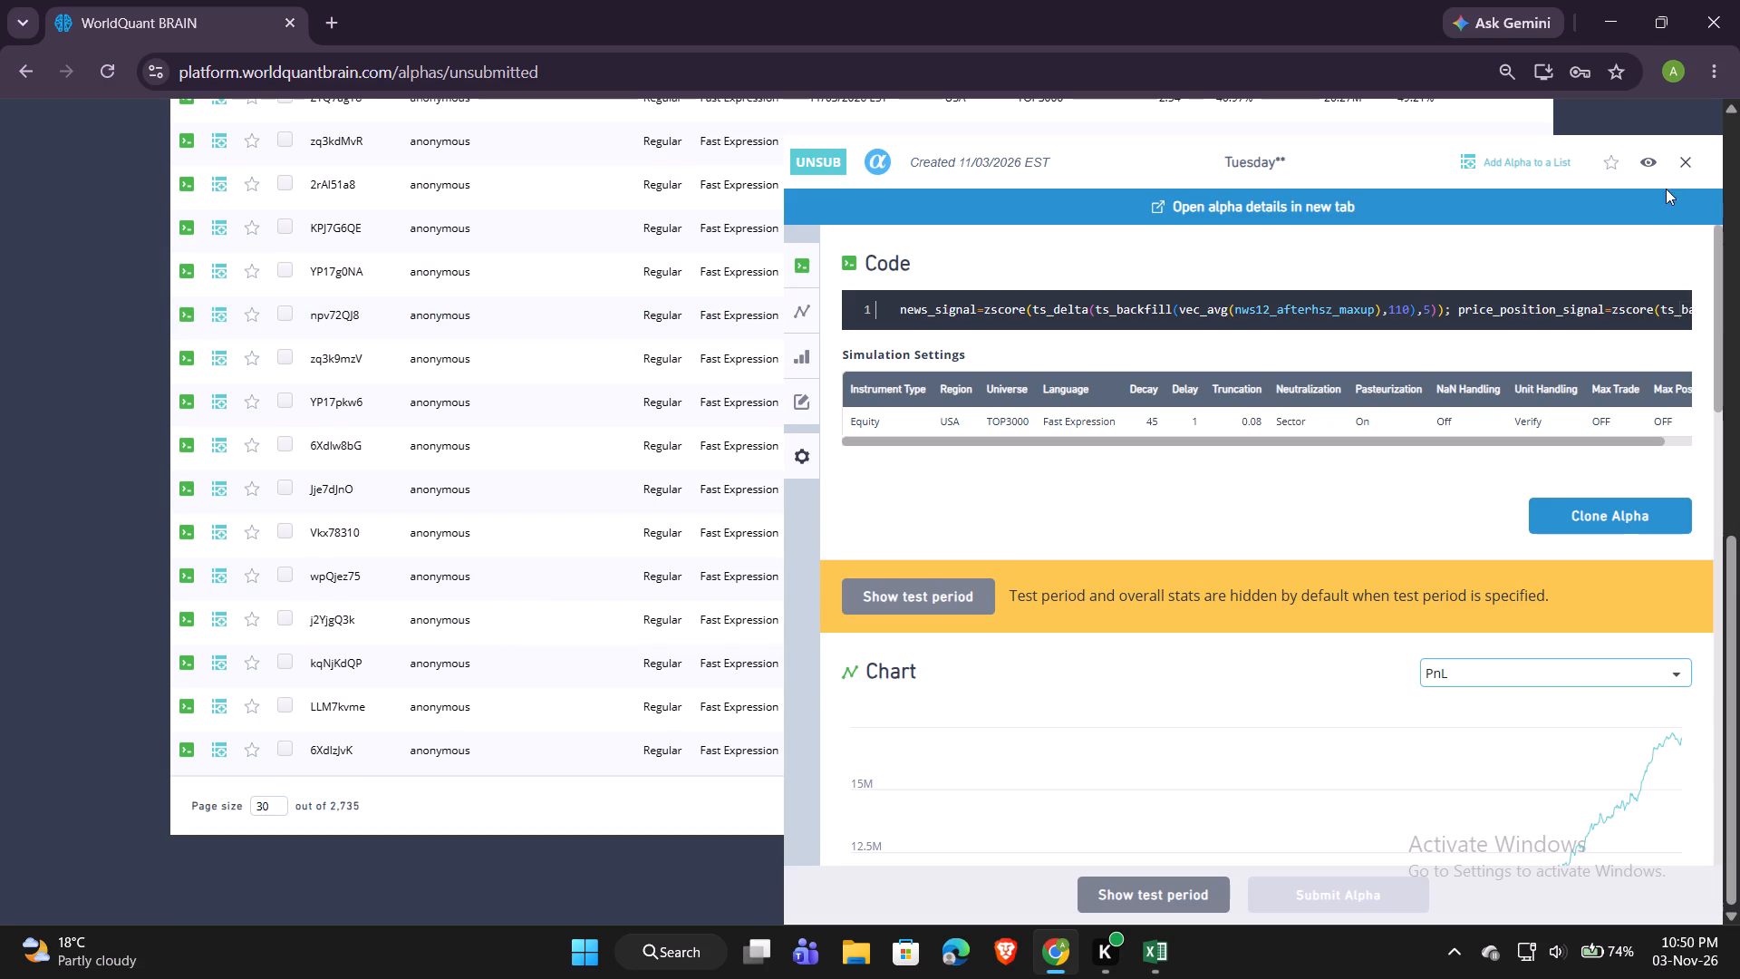
click(1687, 164)
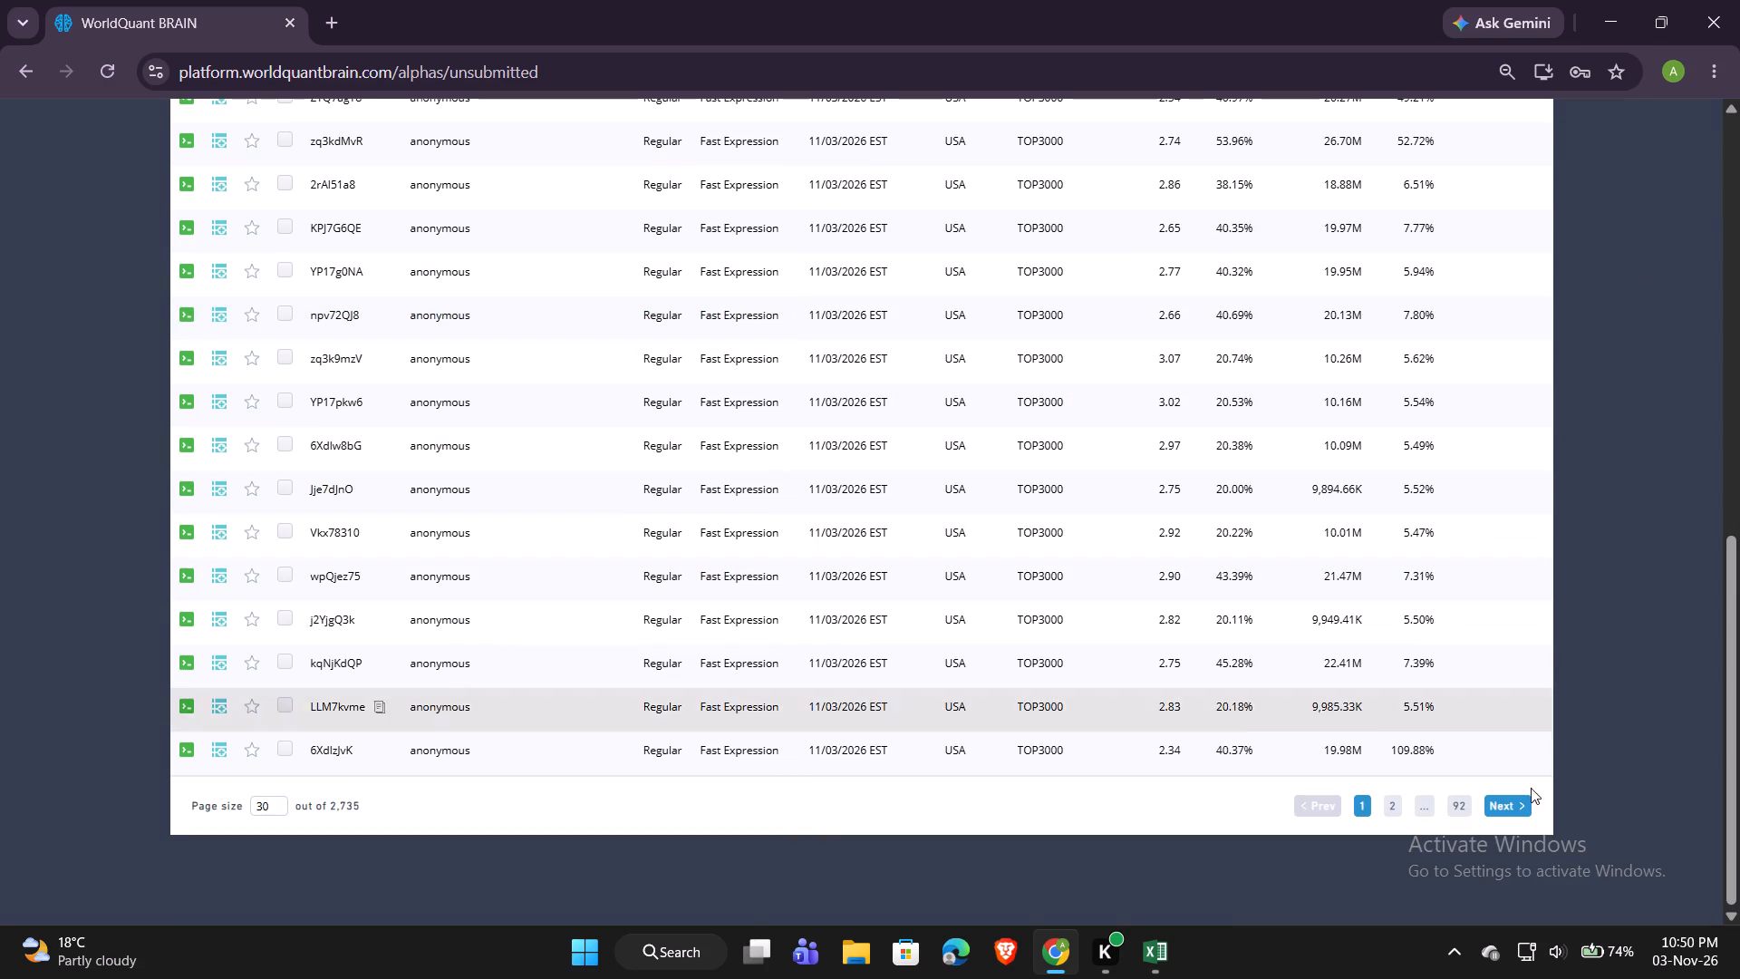
Review the second and third pages of the unsubmitted alphas list and return to its first page.
click(1512, 800)
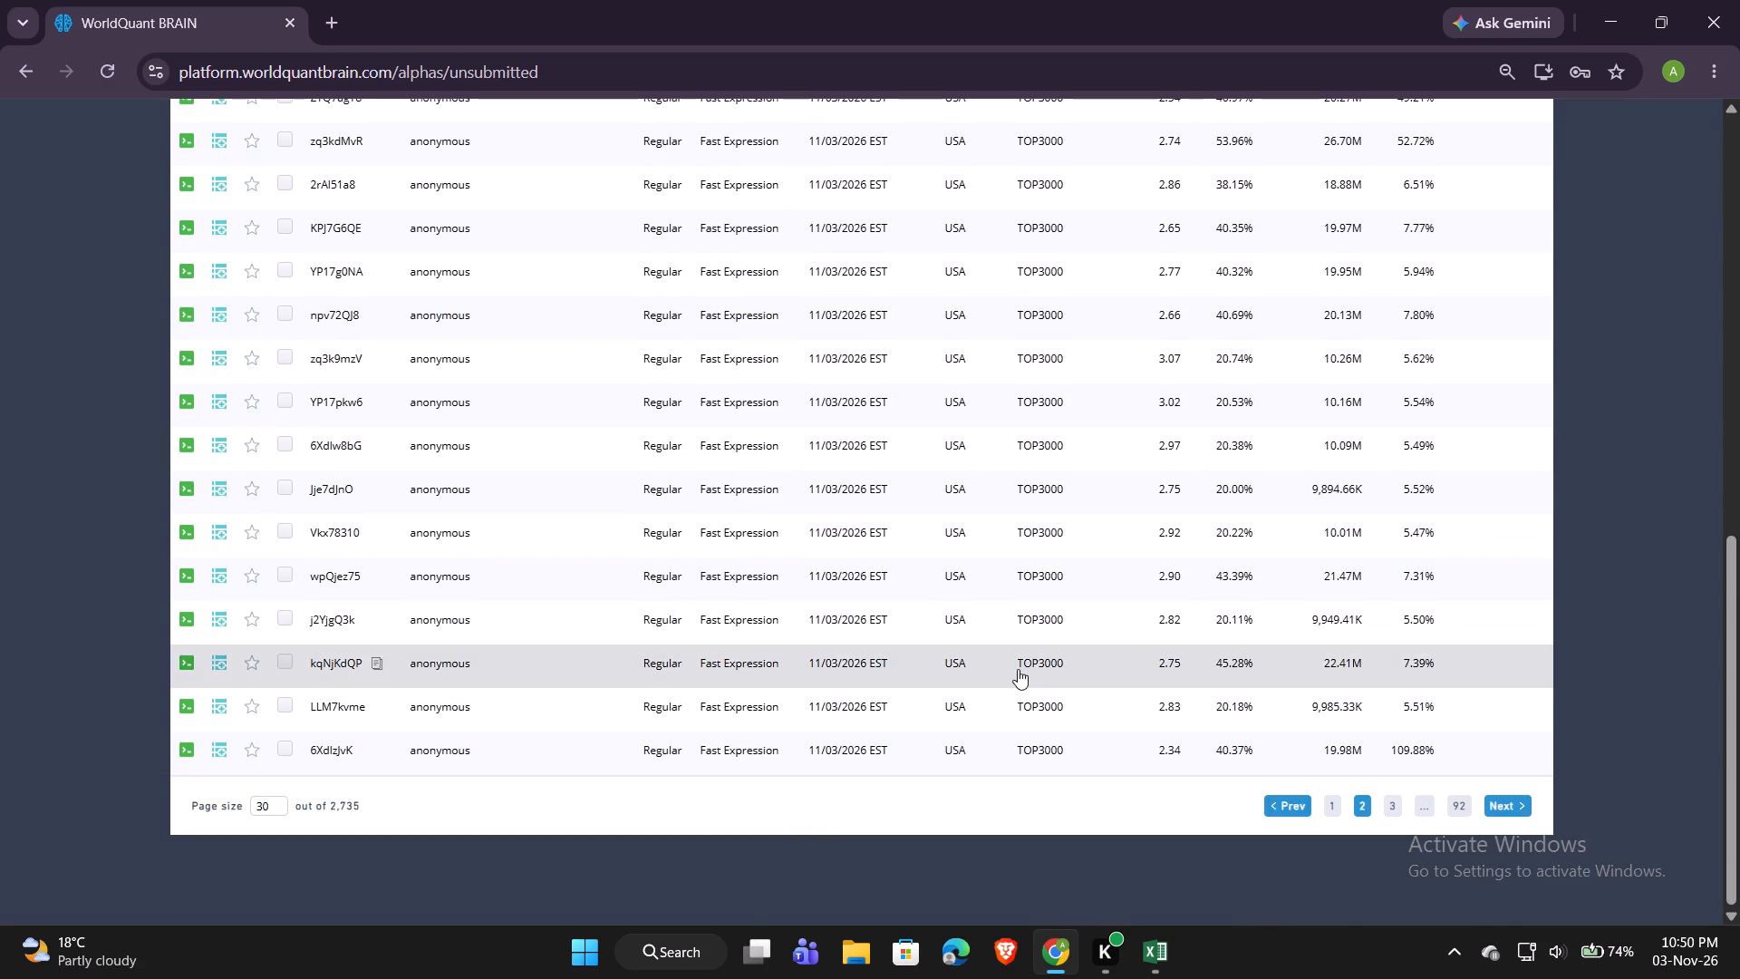
scroll(1018, 669, up, 4)
scroll(1018, 669, down, 3)
scroll(1018, 669, up, 3)
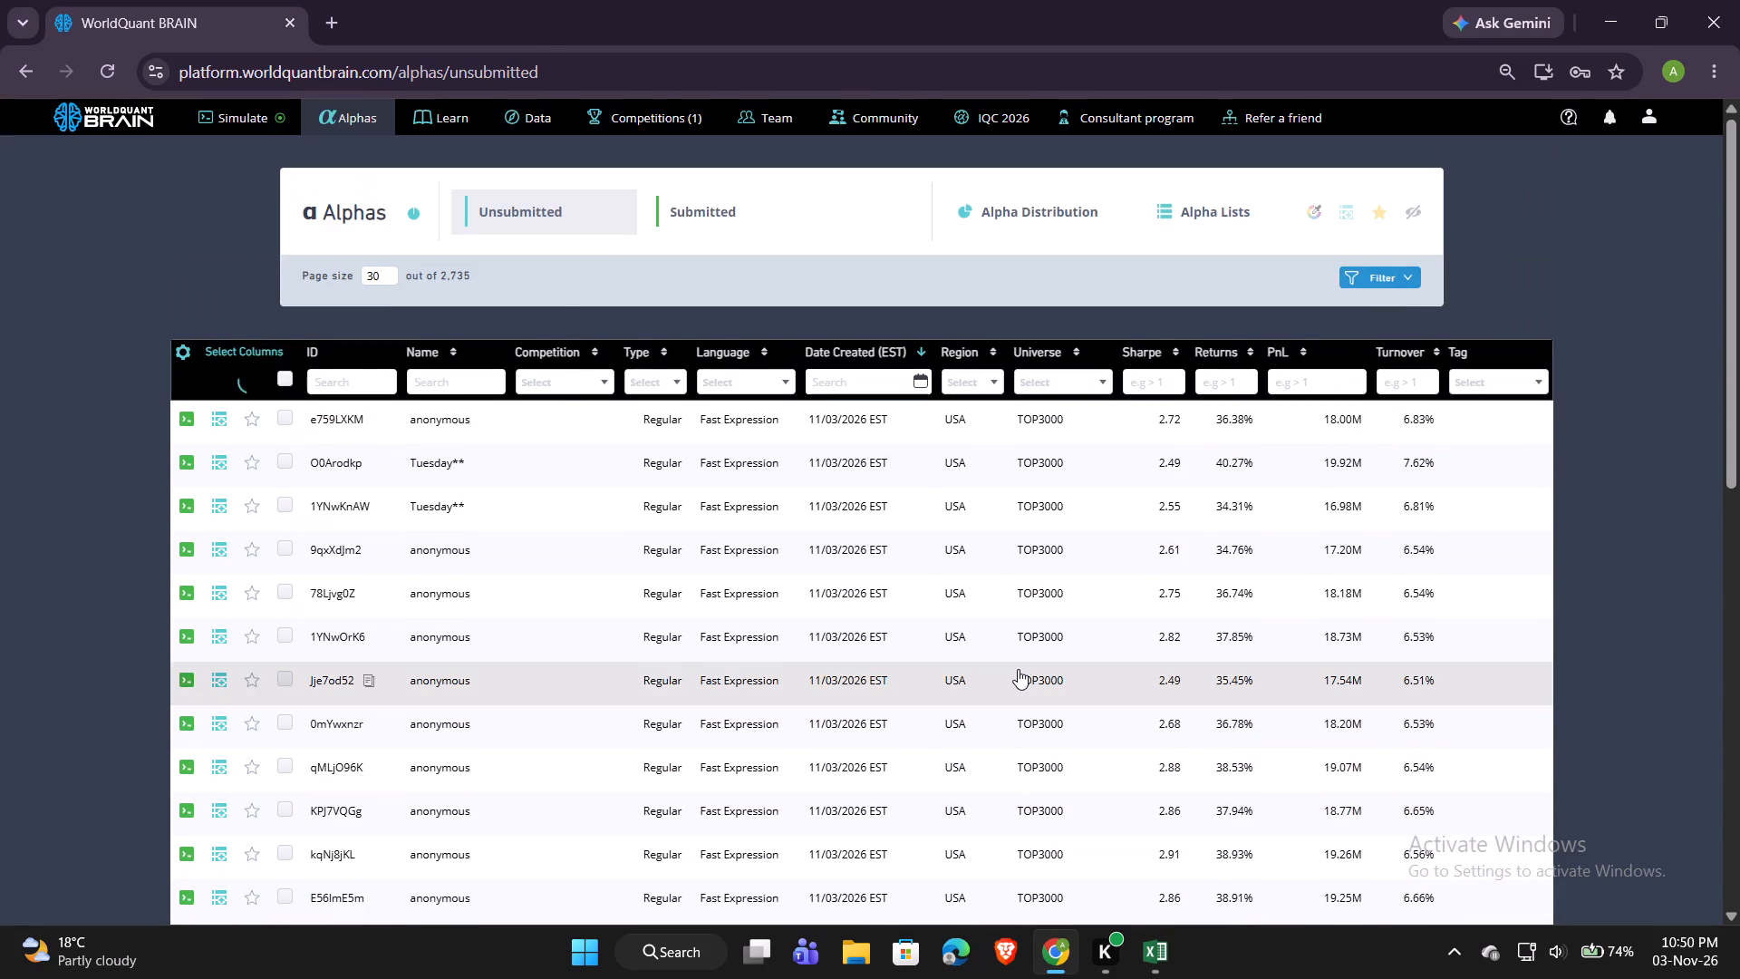
scroll(1018, 669, down, 3)
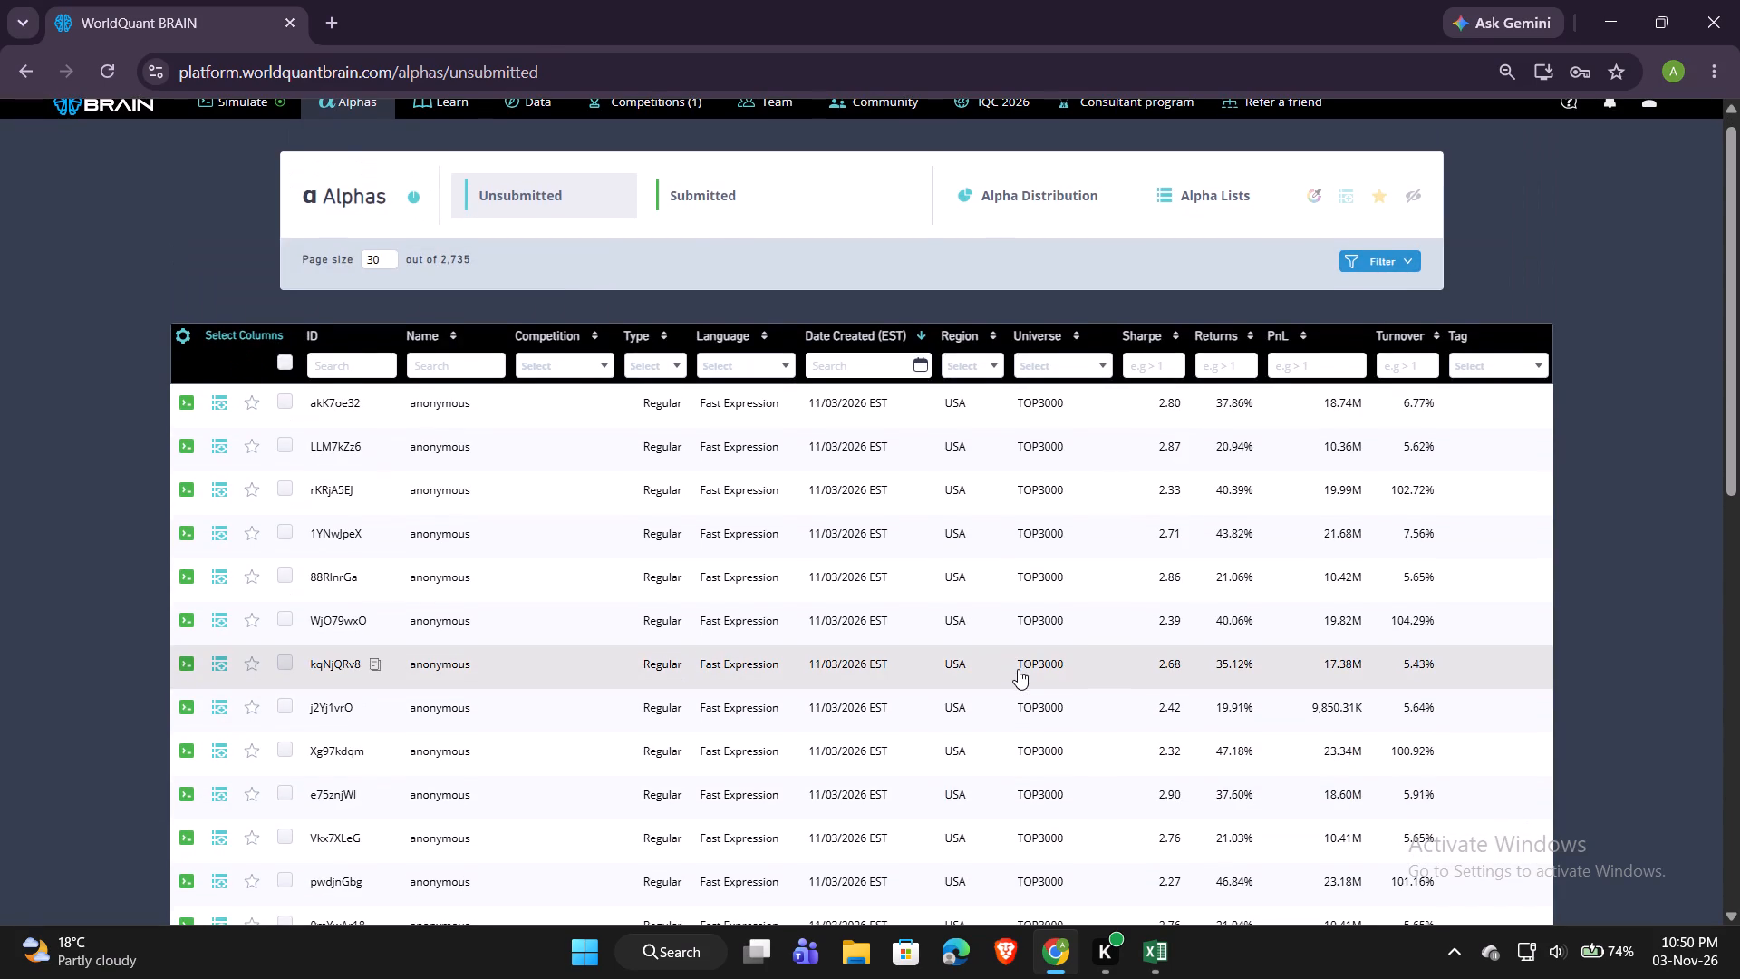
scroll(1018, 669, down, 2)
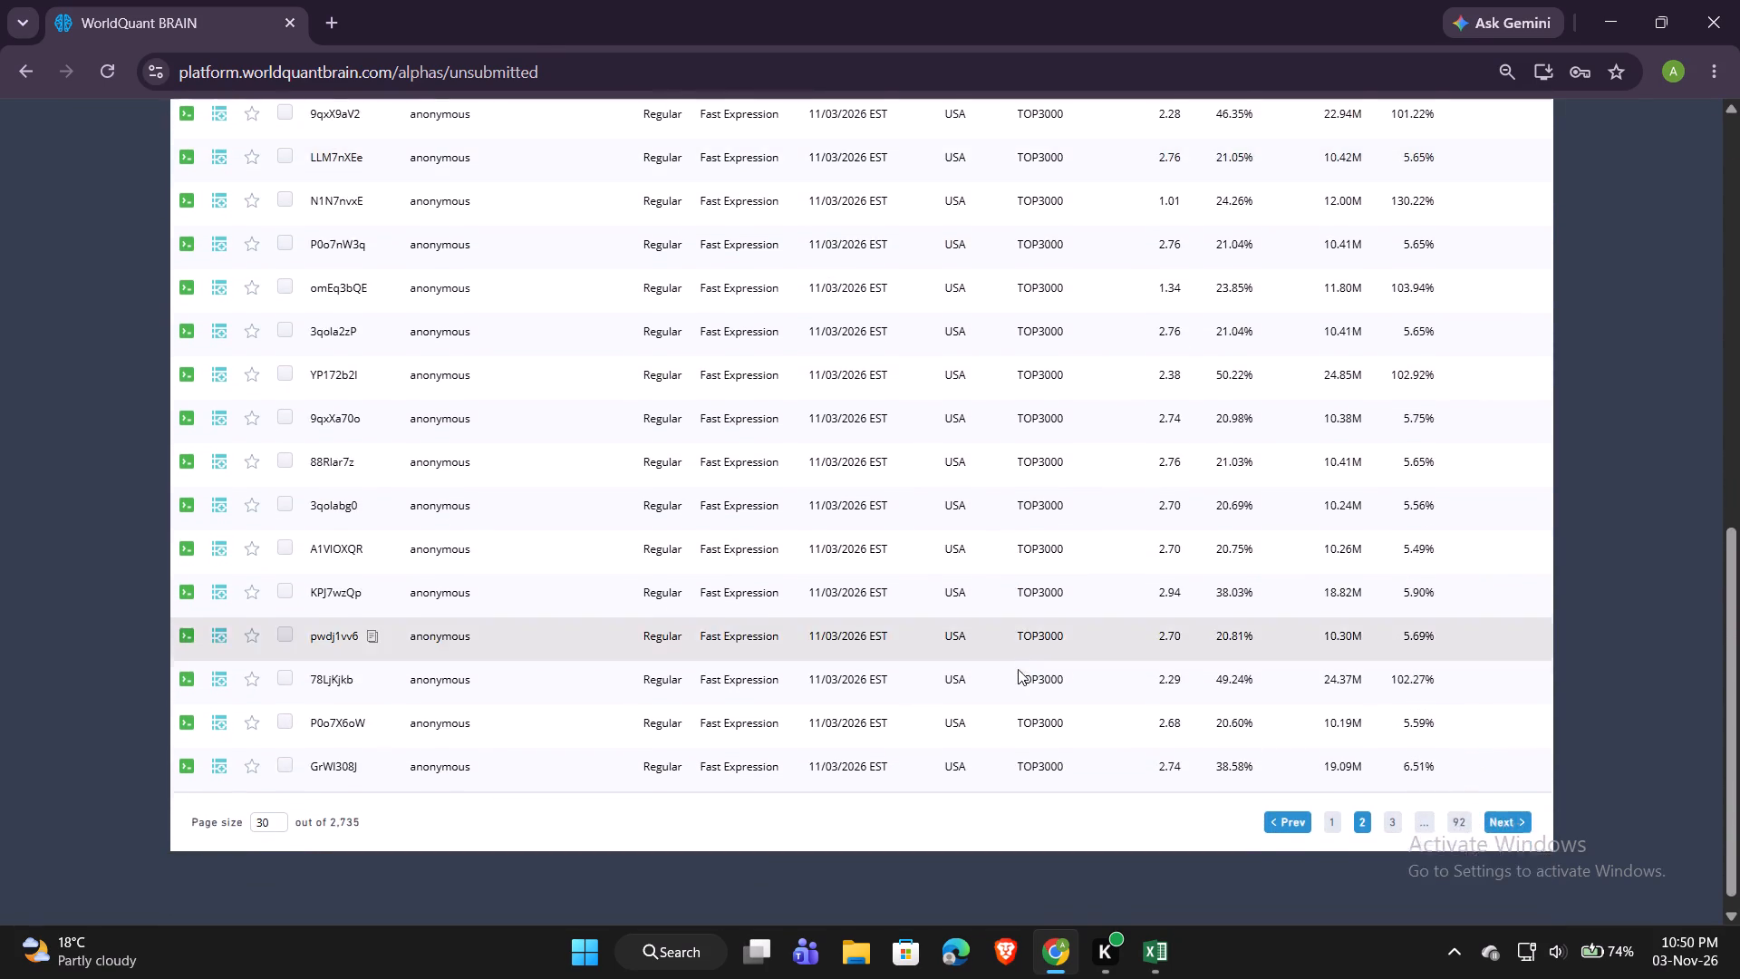
scroll(1018, 669, up, 5)
scroll(1018, 669, down, 4)
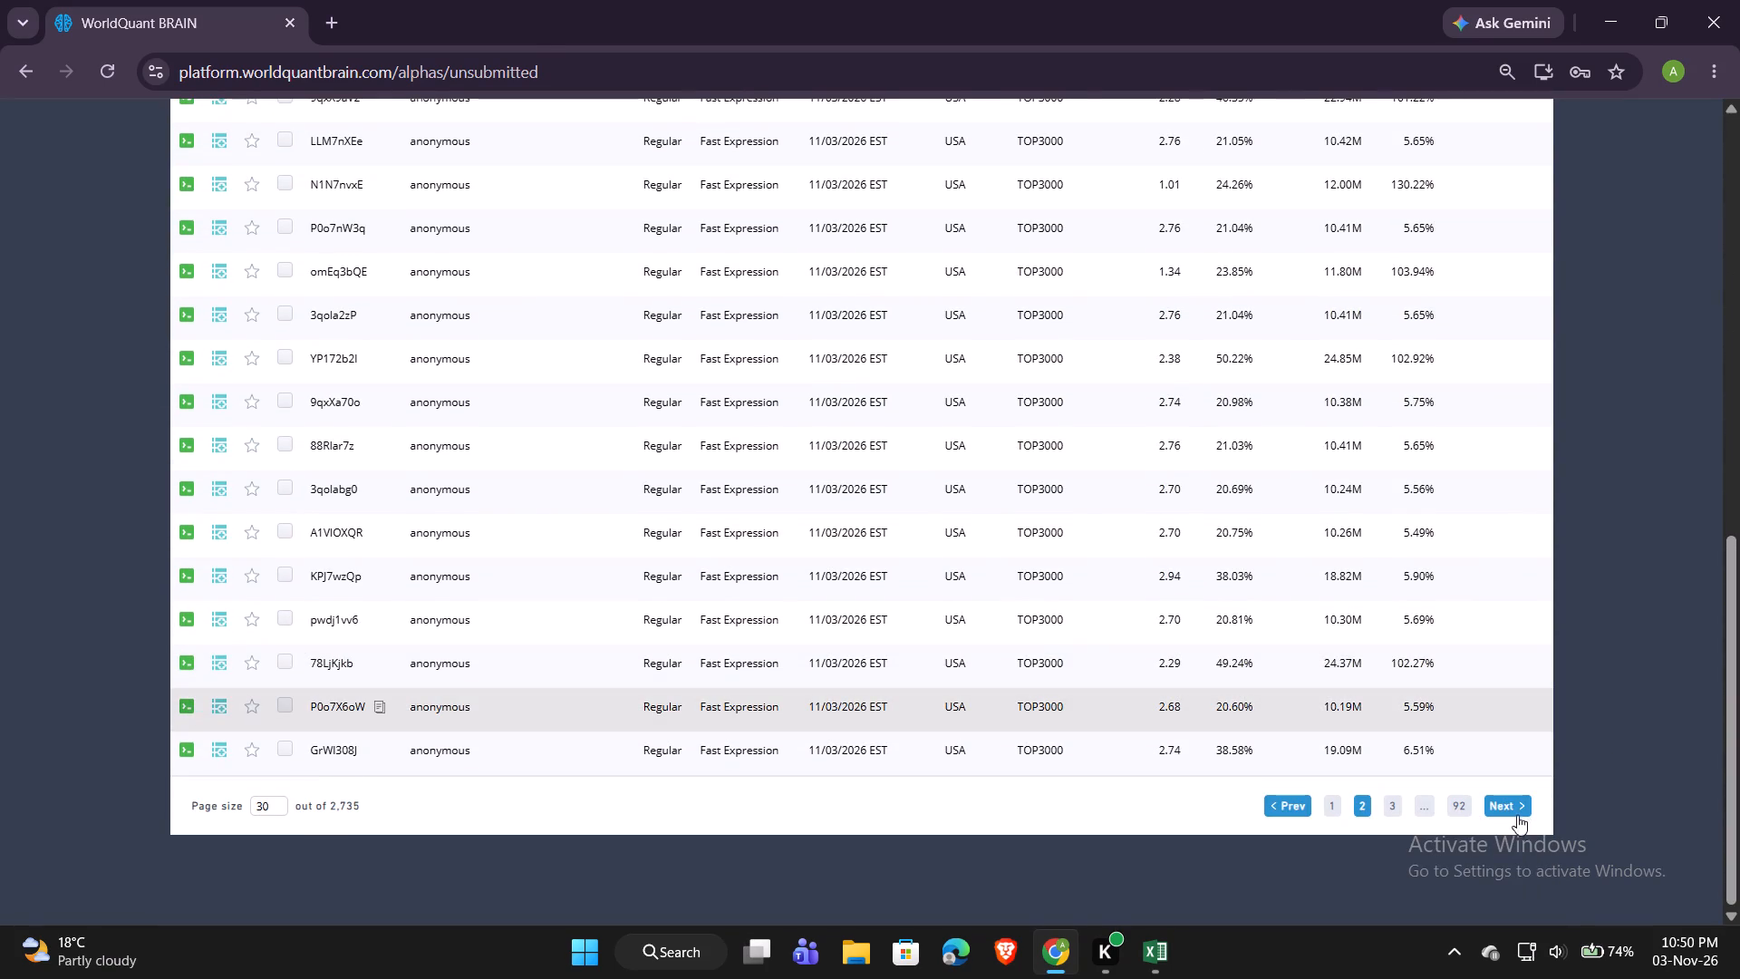
click(1513, 809)
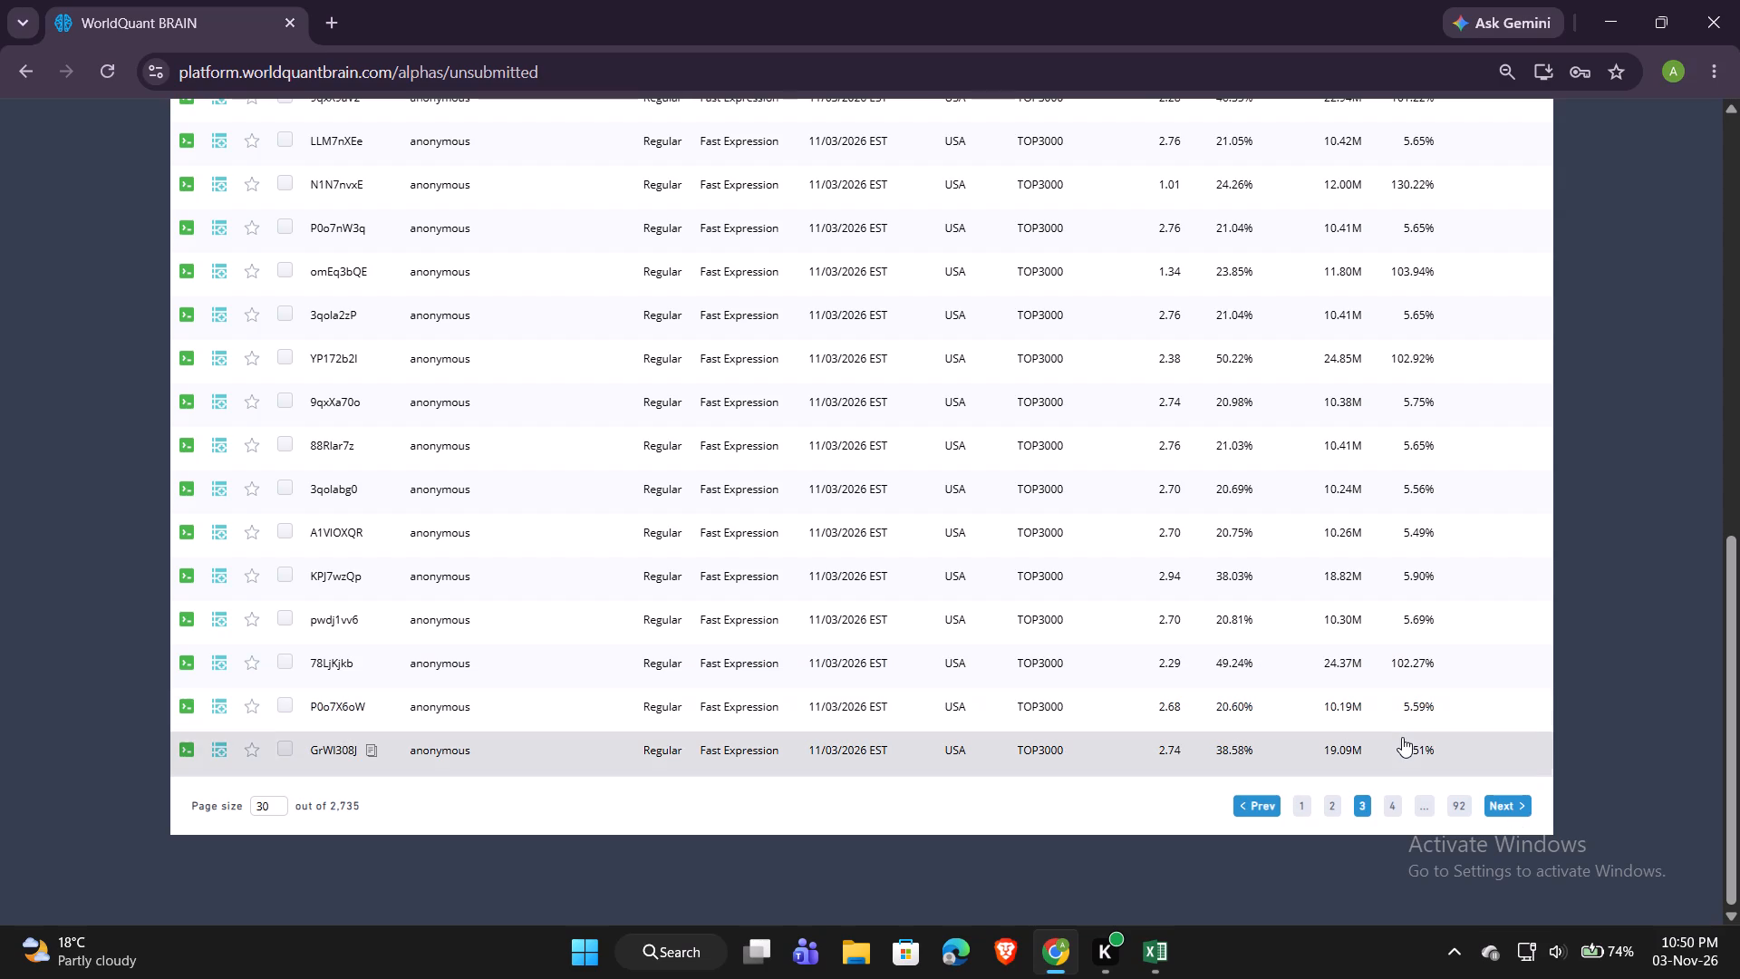
scroll(1402, 737, up, 5)
scroll(1402, 737, down, 5)
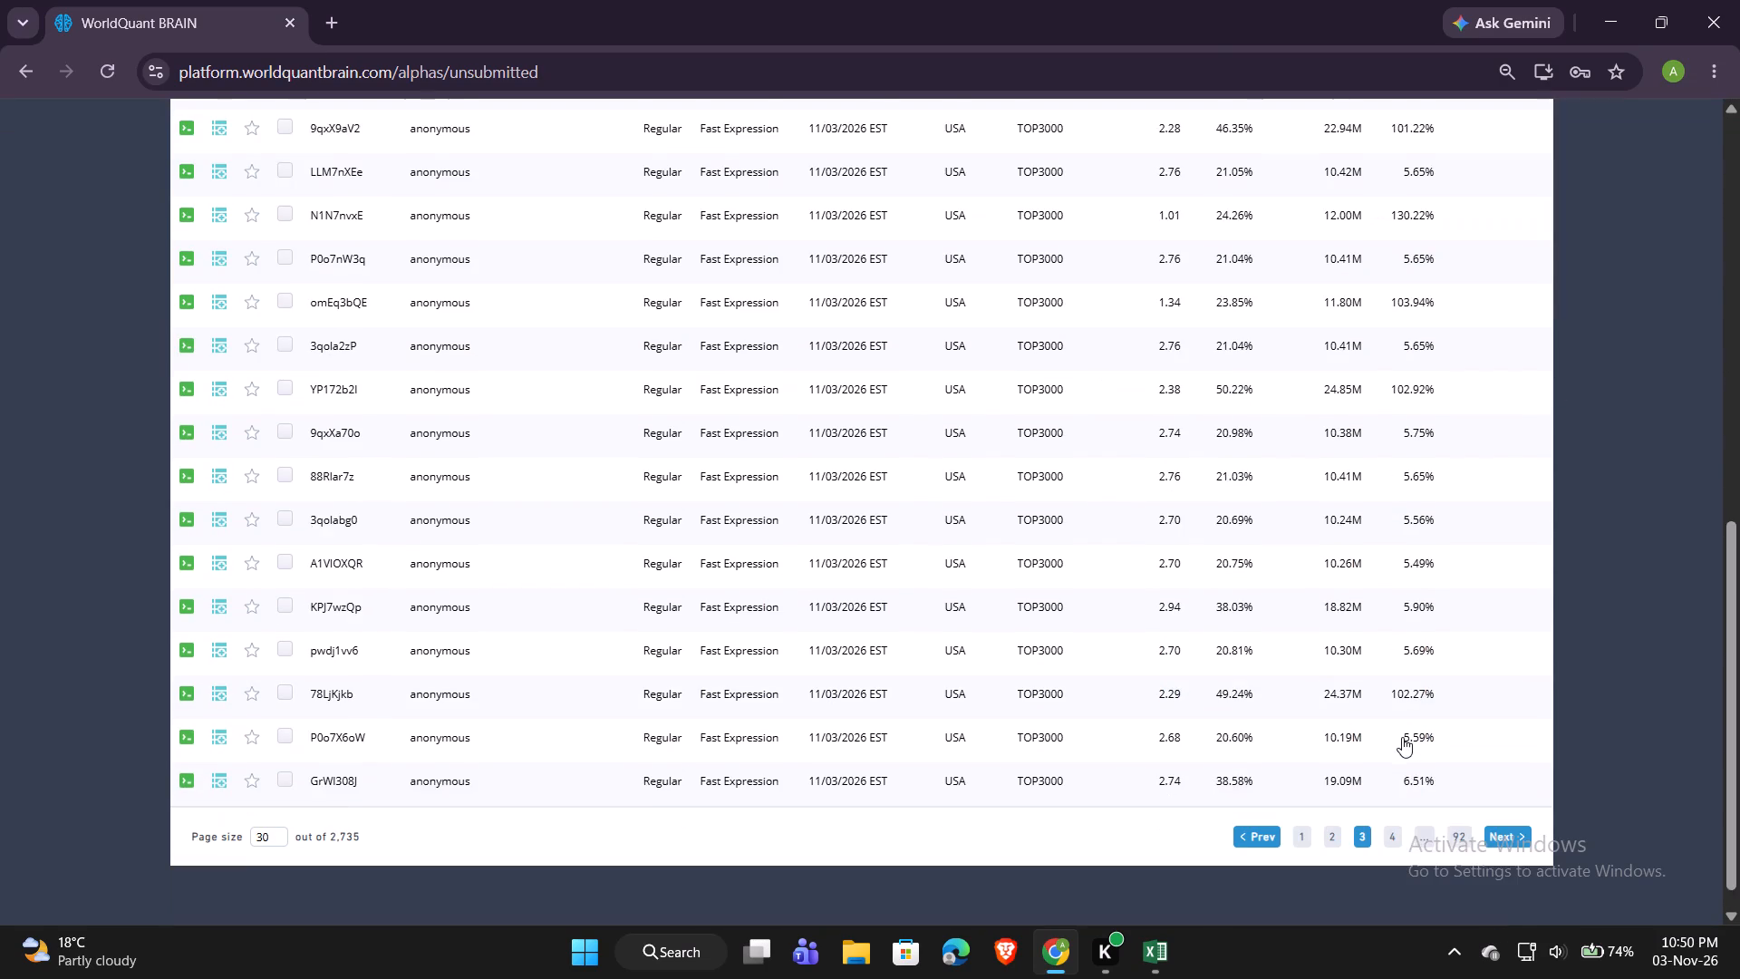
scroll(1402, 737, down, 1)
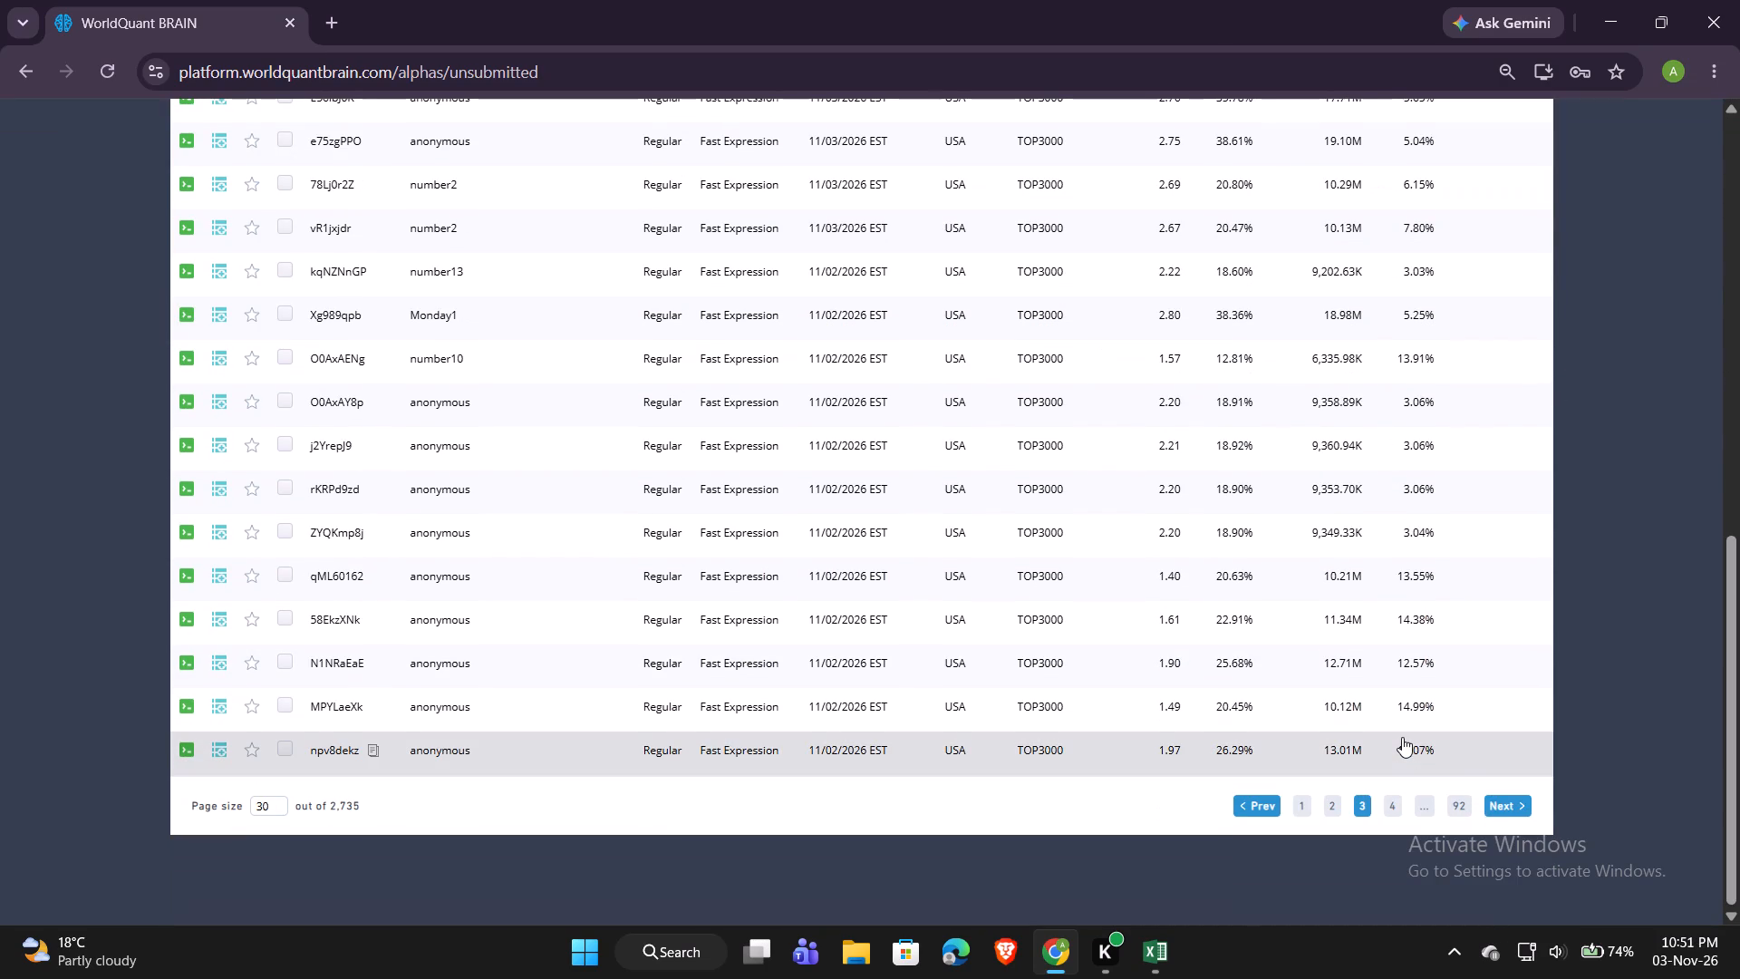
scroll(1402, 737, up, 6)
scroll(1402, 737, down, 2)
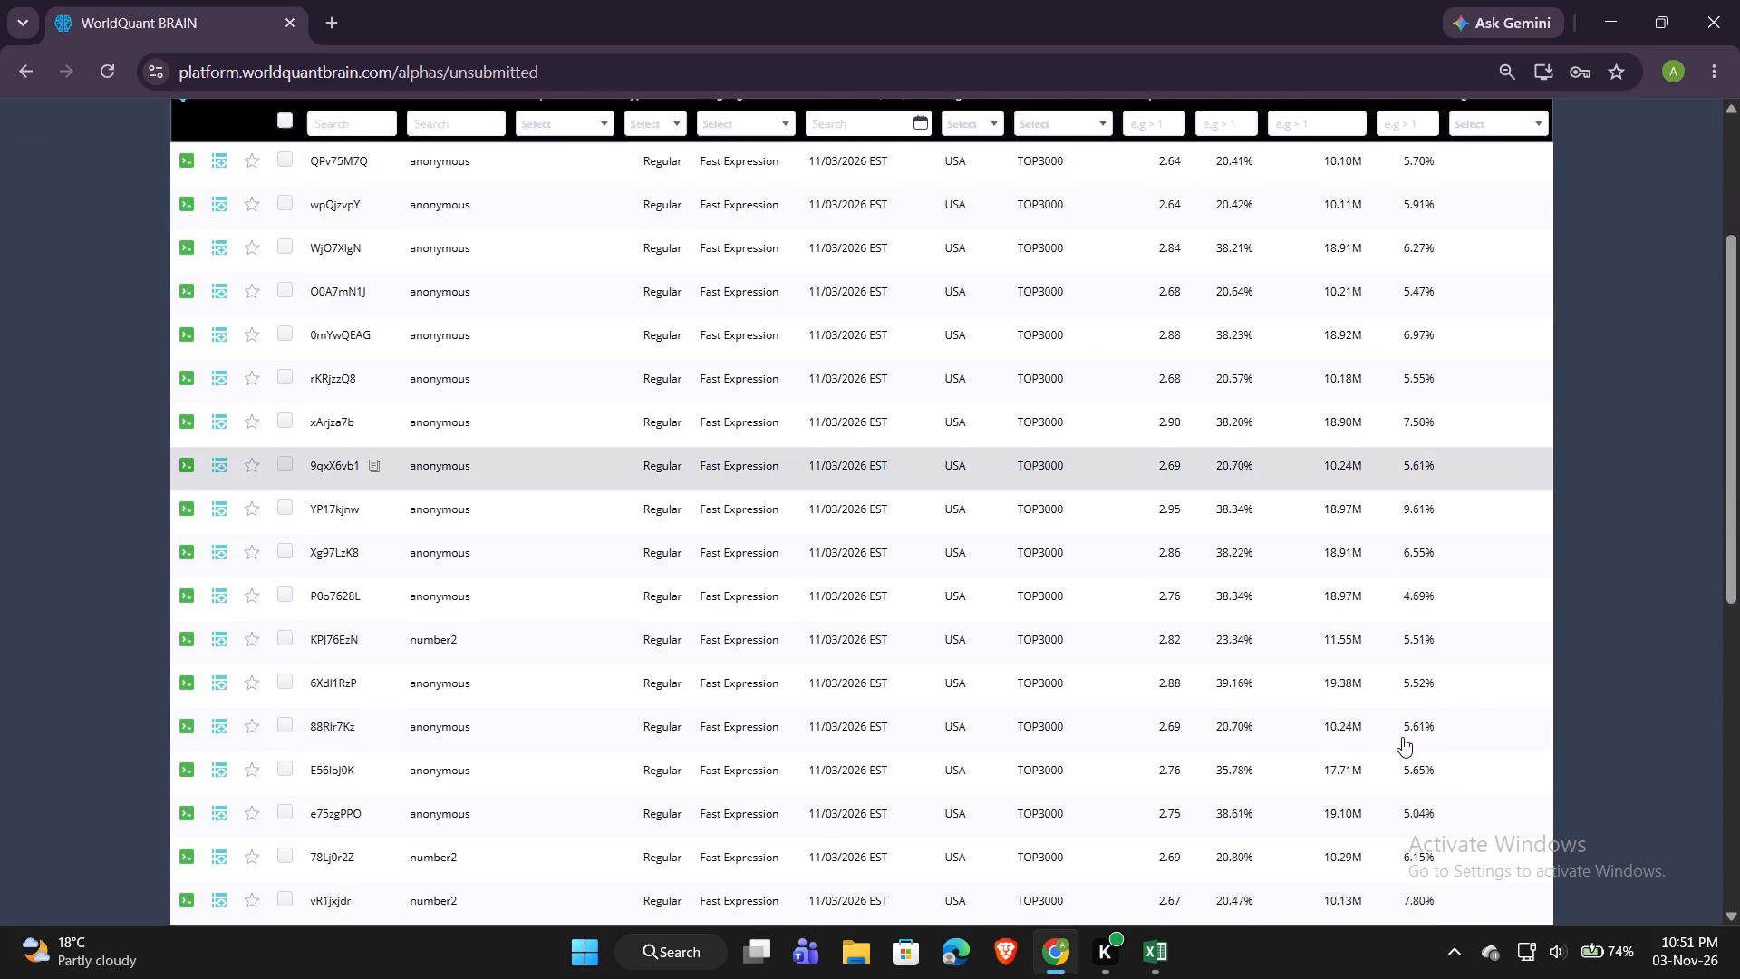
scroll(1401, 890, down, 1)
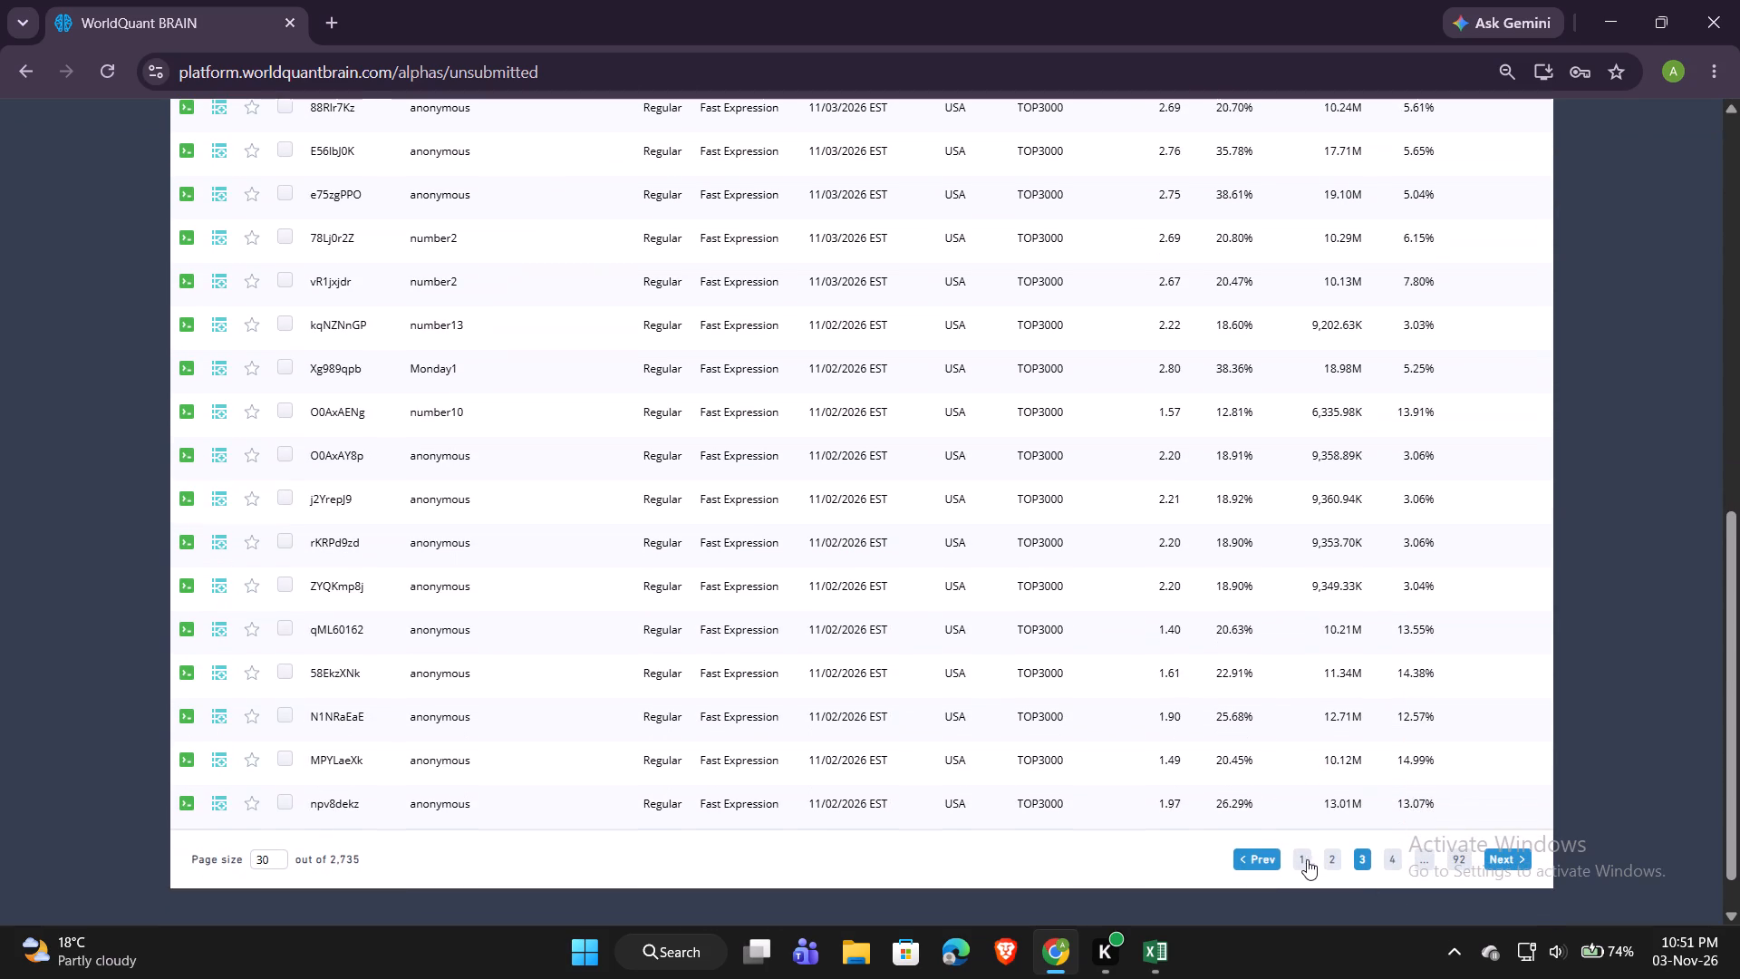
click(1297, 859)
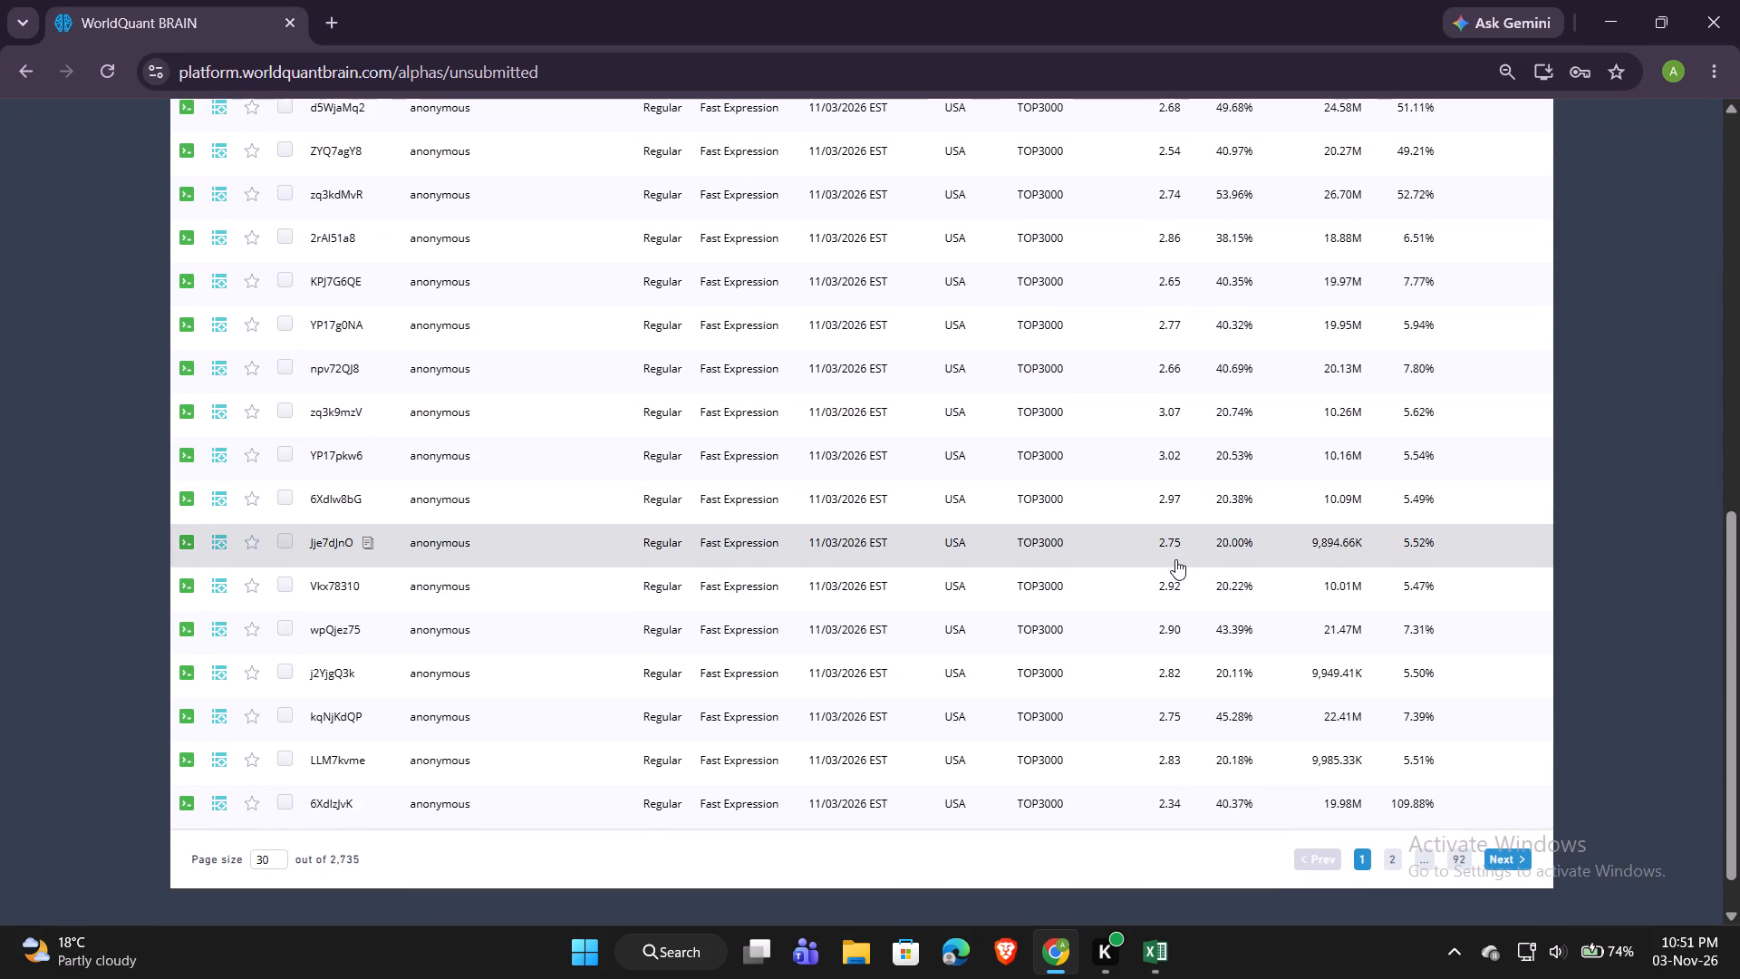
scroll(1175, 559, up, 5)
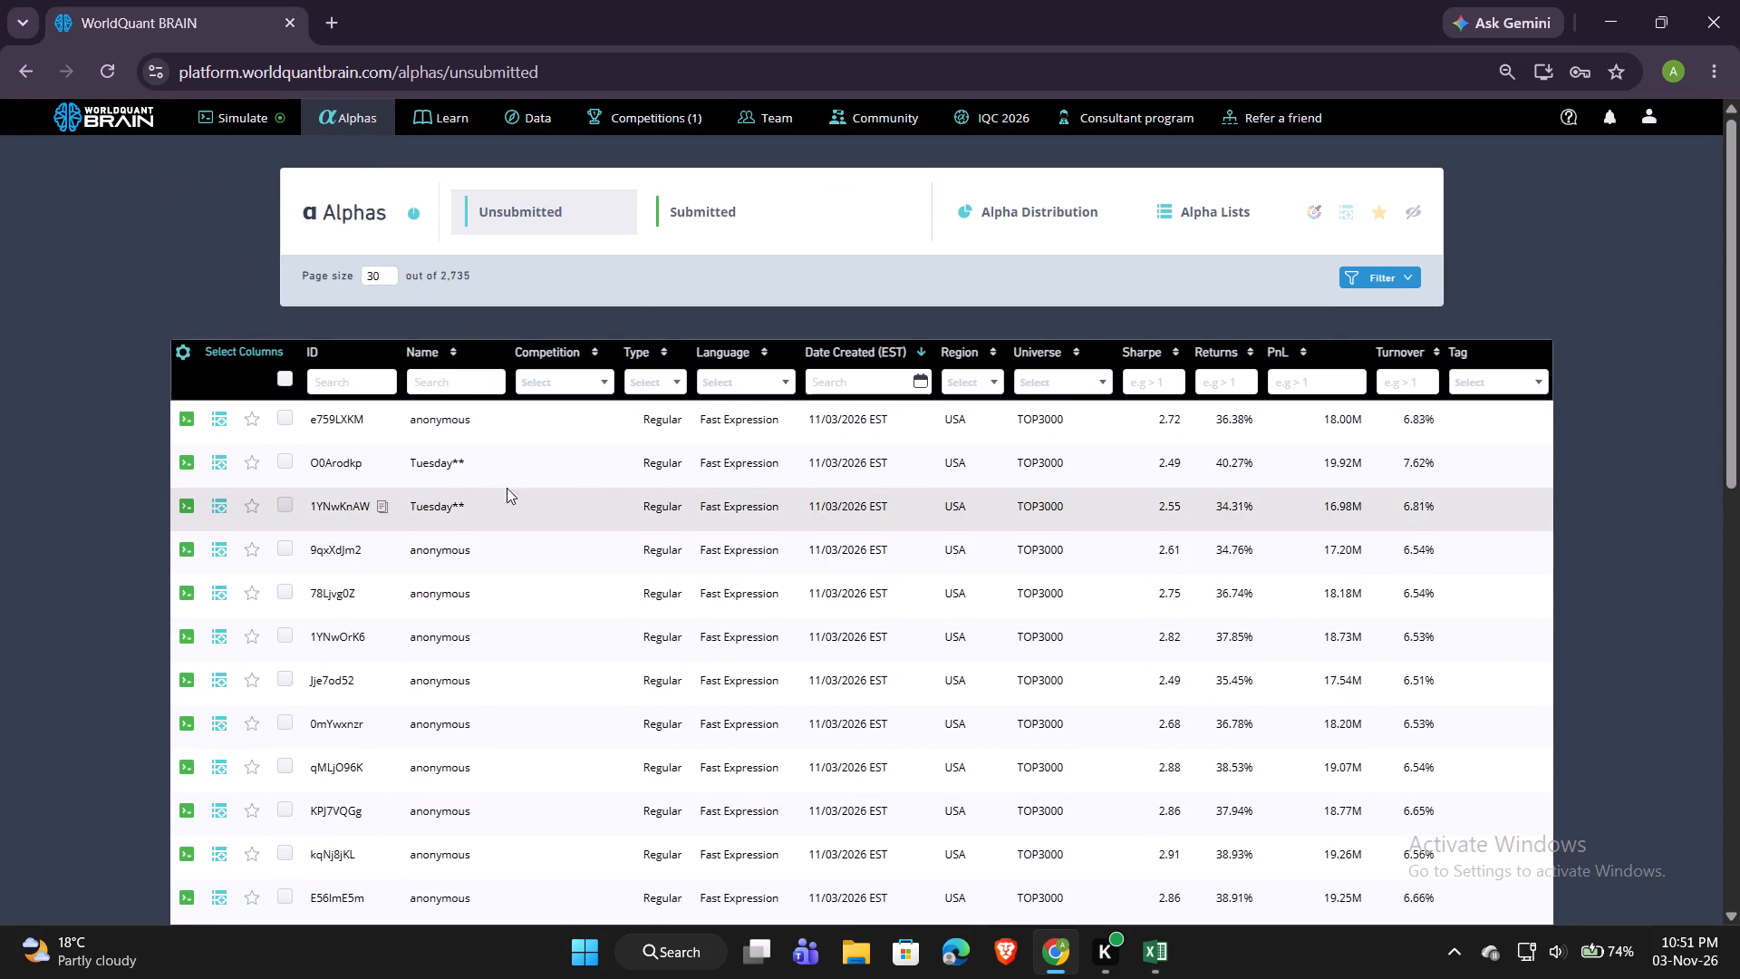
Return to Simulation 4 and review its IS Summary and Properties alongside the operator notes in the Excel workbook.
click(242, 112)
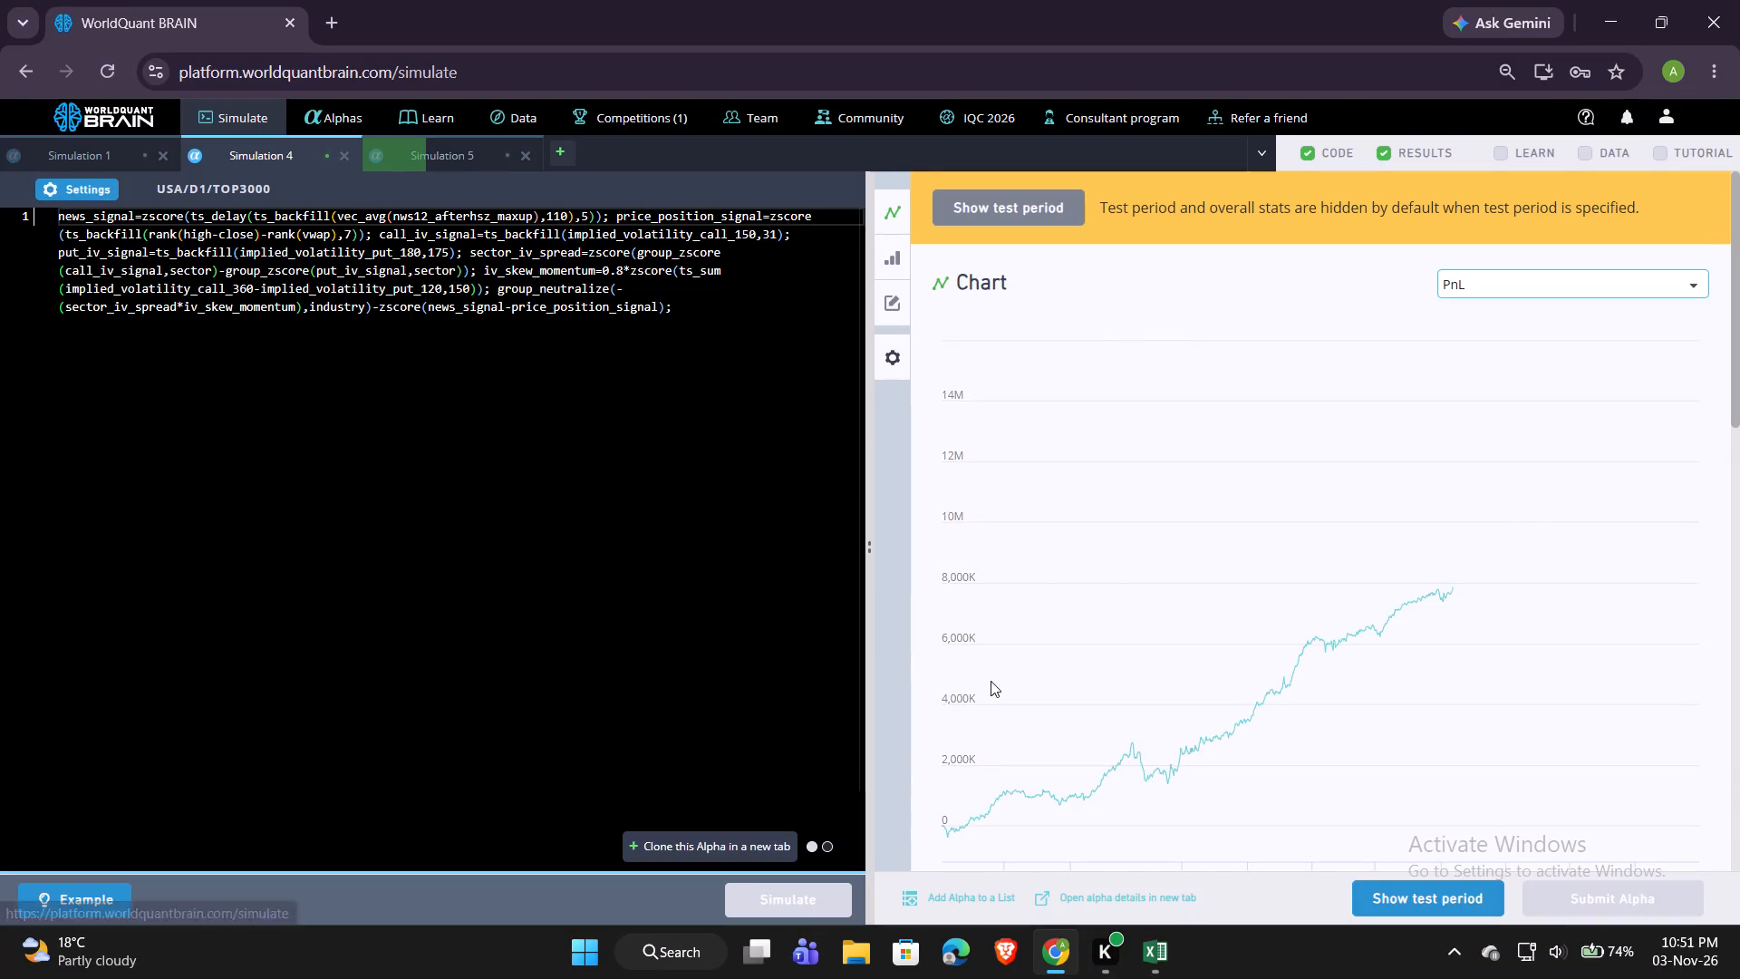
click(1161, 945)
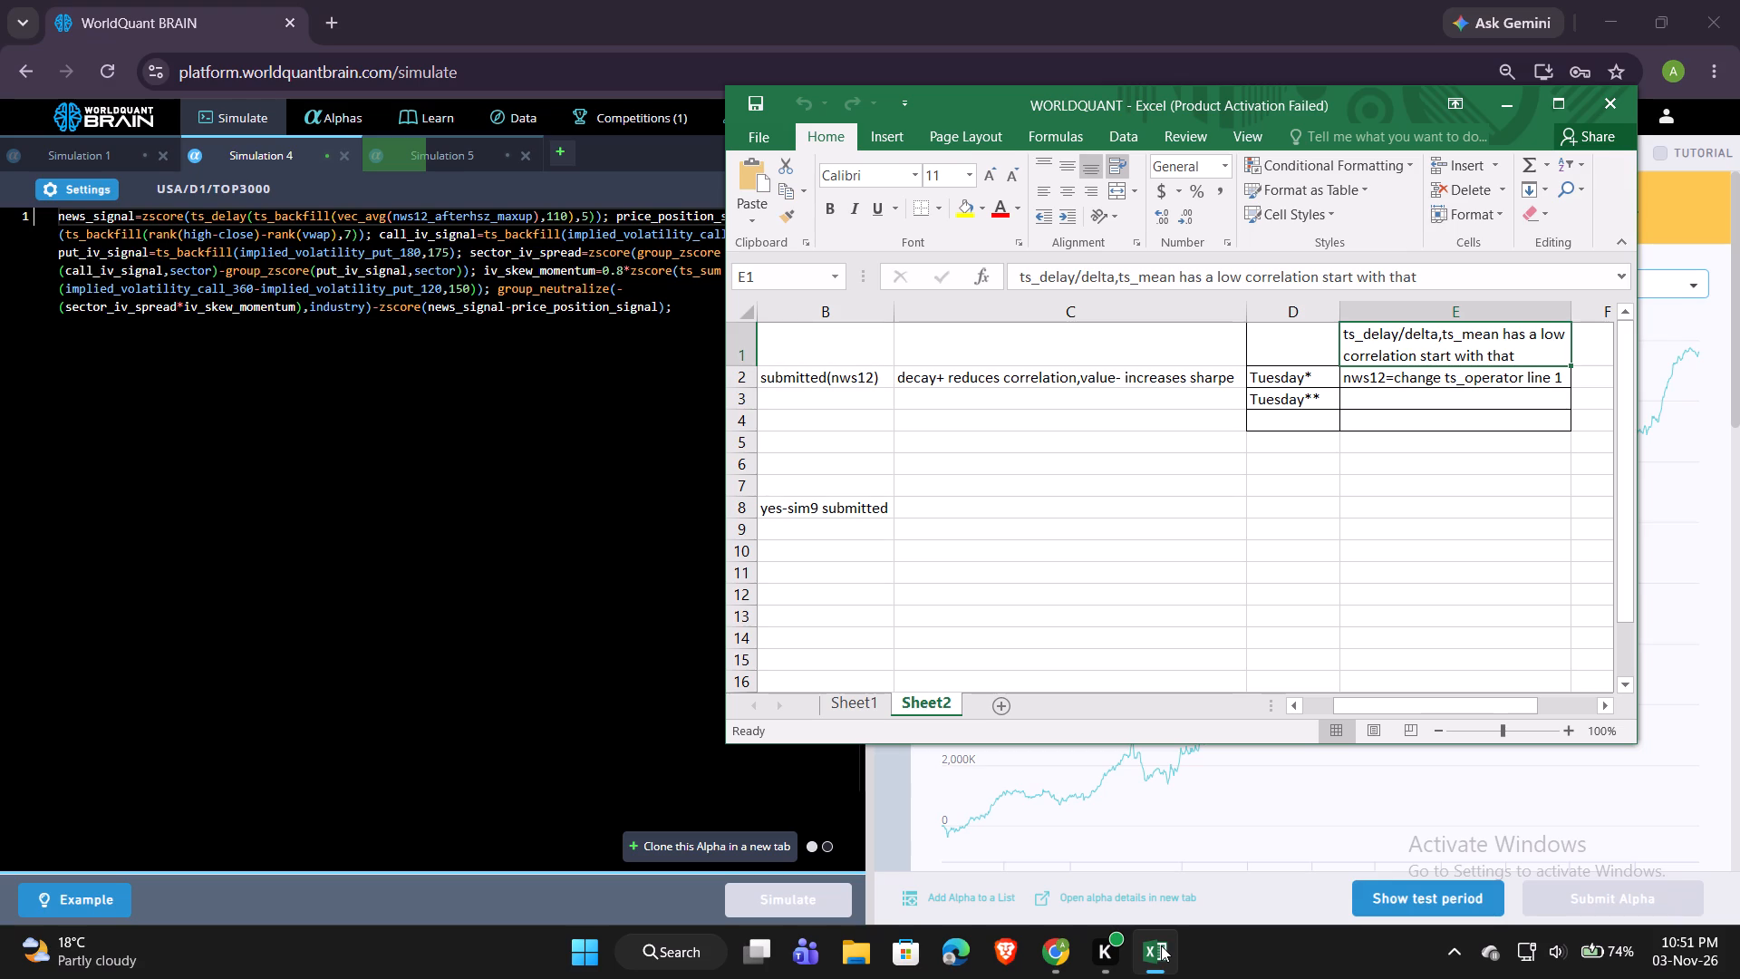
click(475, 445)
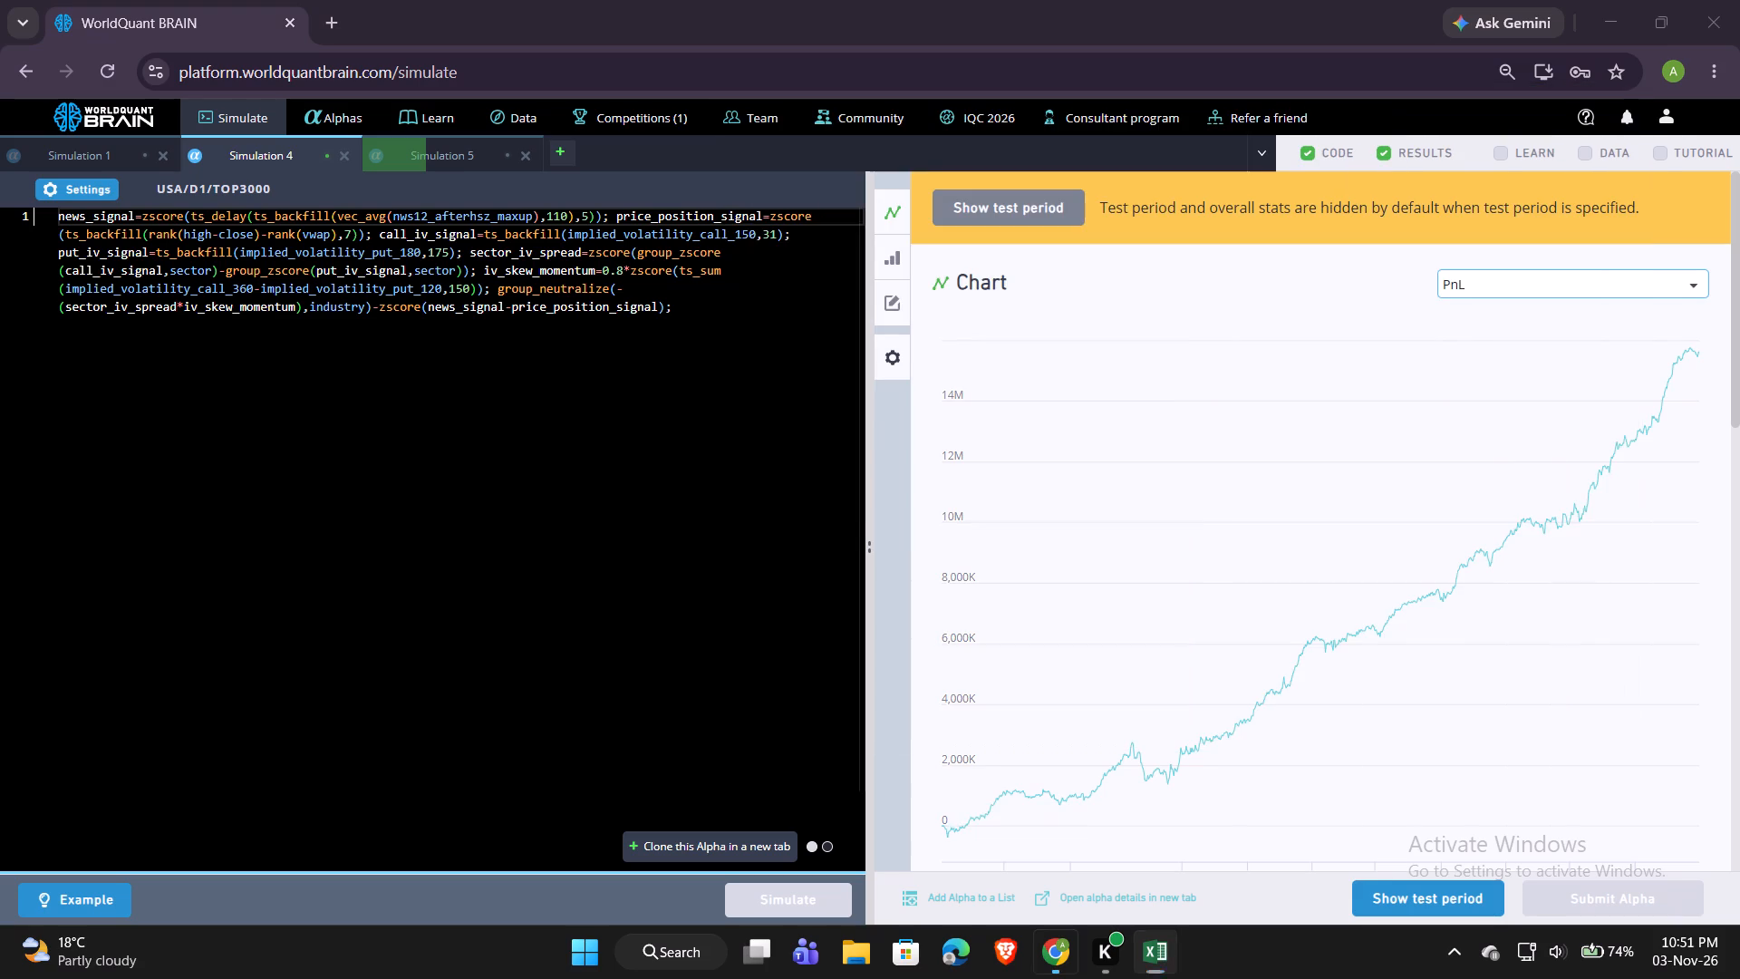
scroll(1193, 557, down, 3)
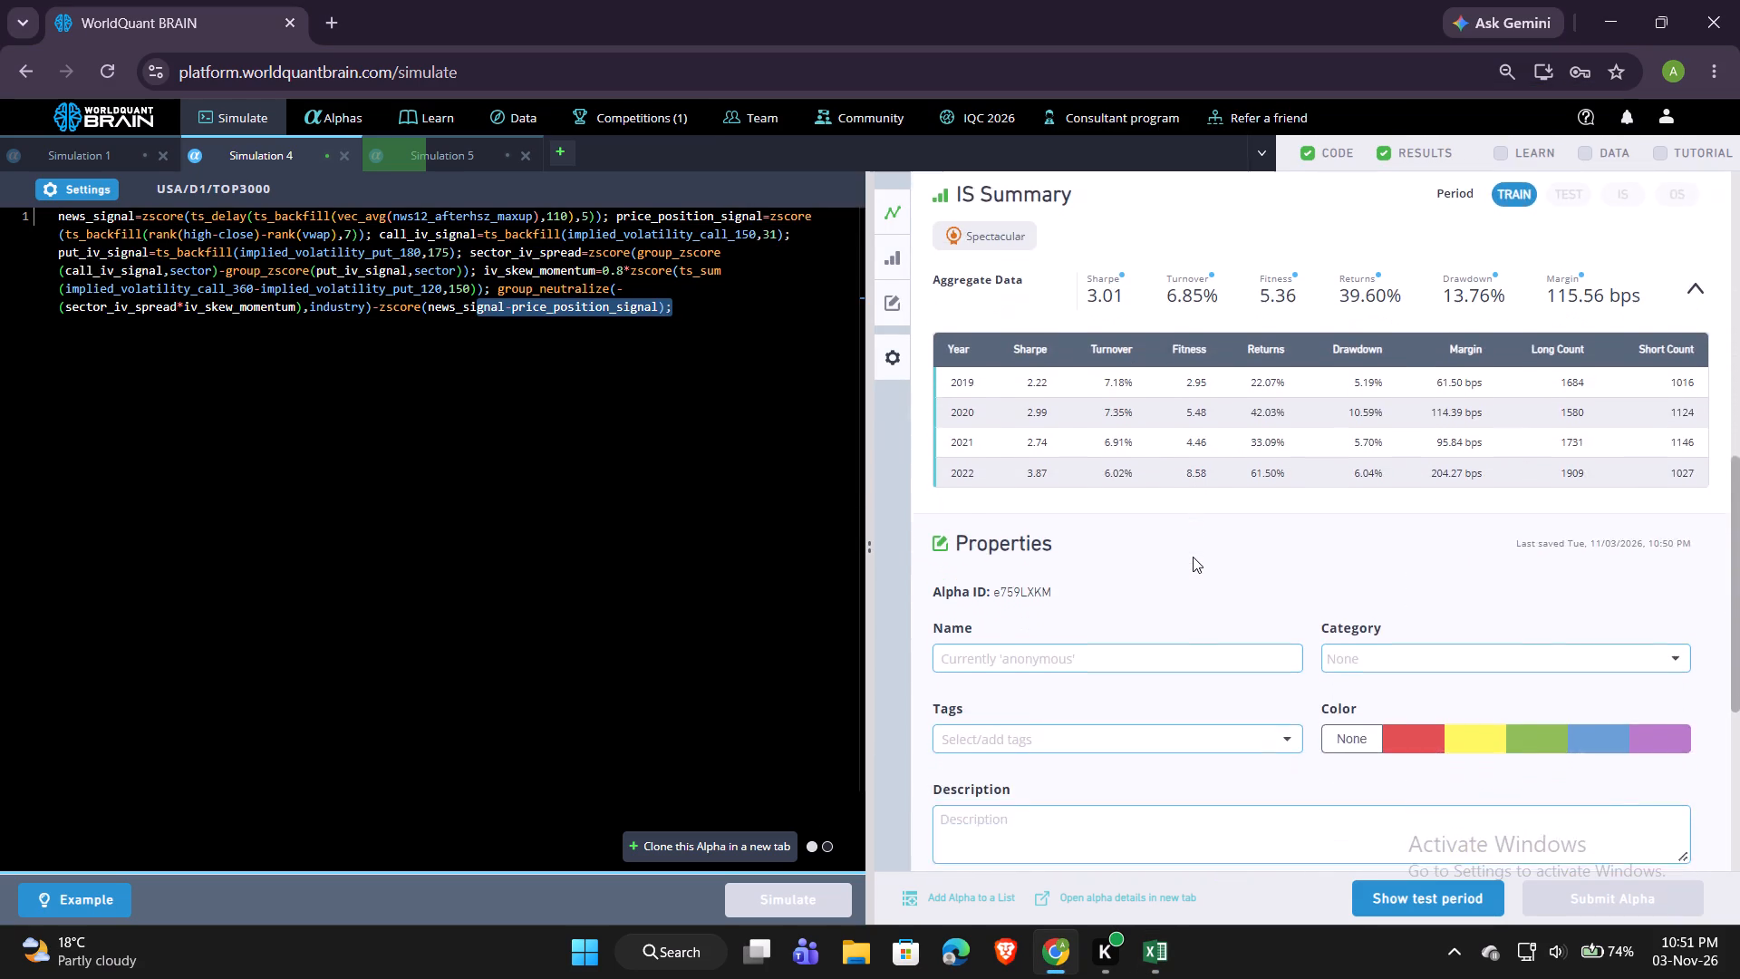
scroll(1193, 557, down, 1)
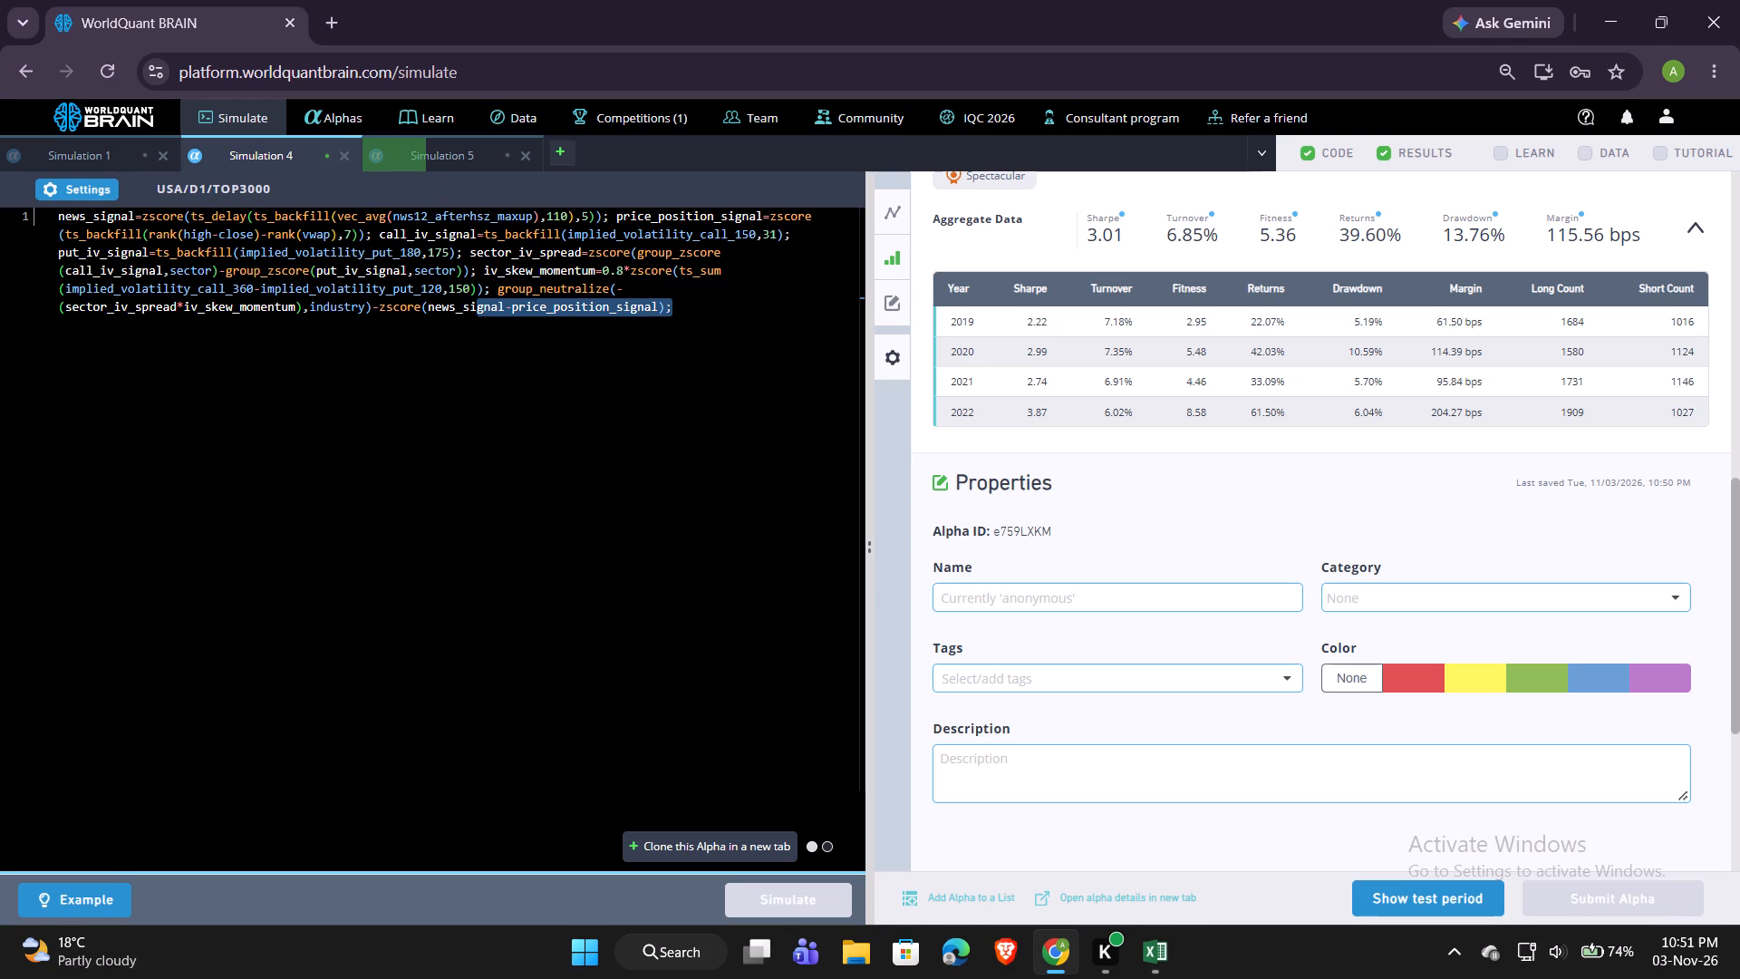
Delete "delay" from the outer ts_delay operator in Simulation 4's news_signal, keeping the ts_ prefix.
click(246, 212)
key(BackSpace)
key(BackSpace)
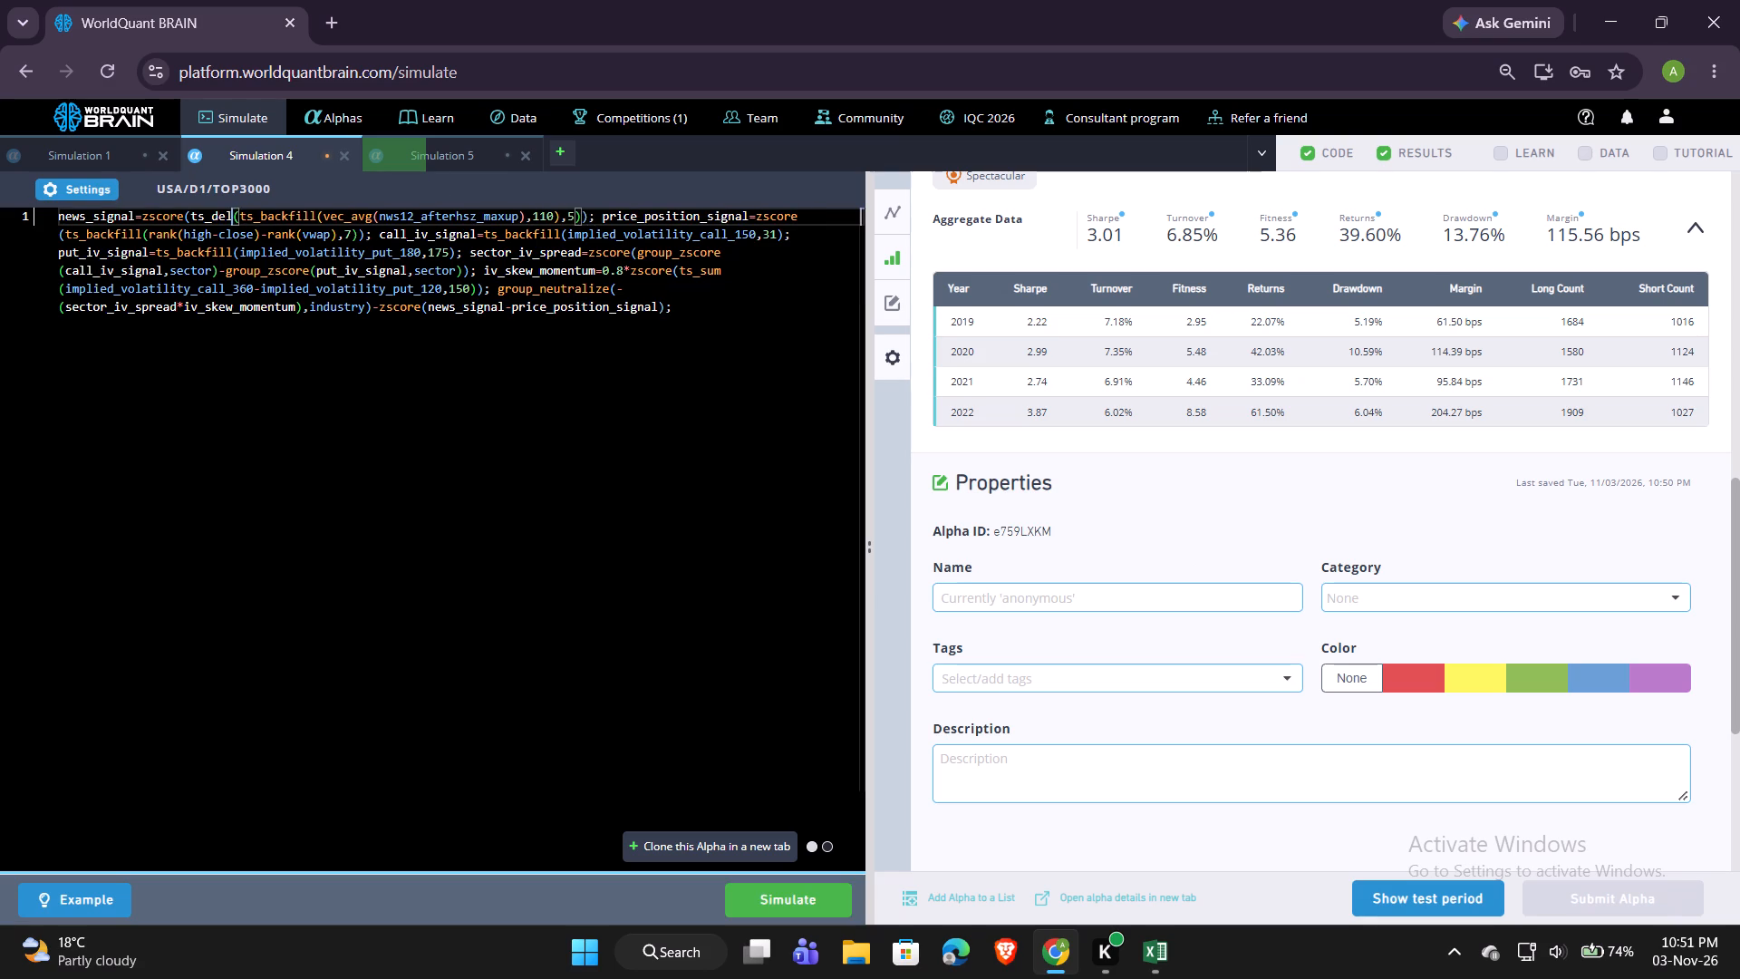
key(BackSpace)
key(BackSpace)
key(BackSpace)
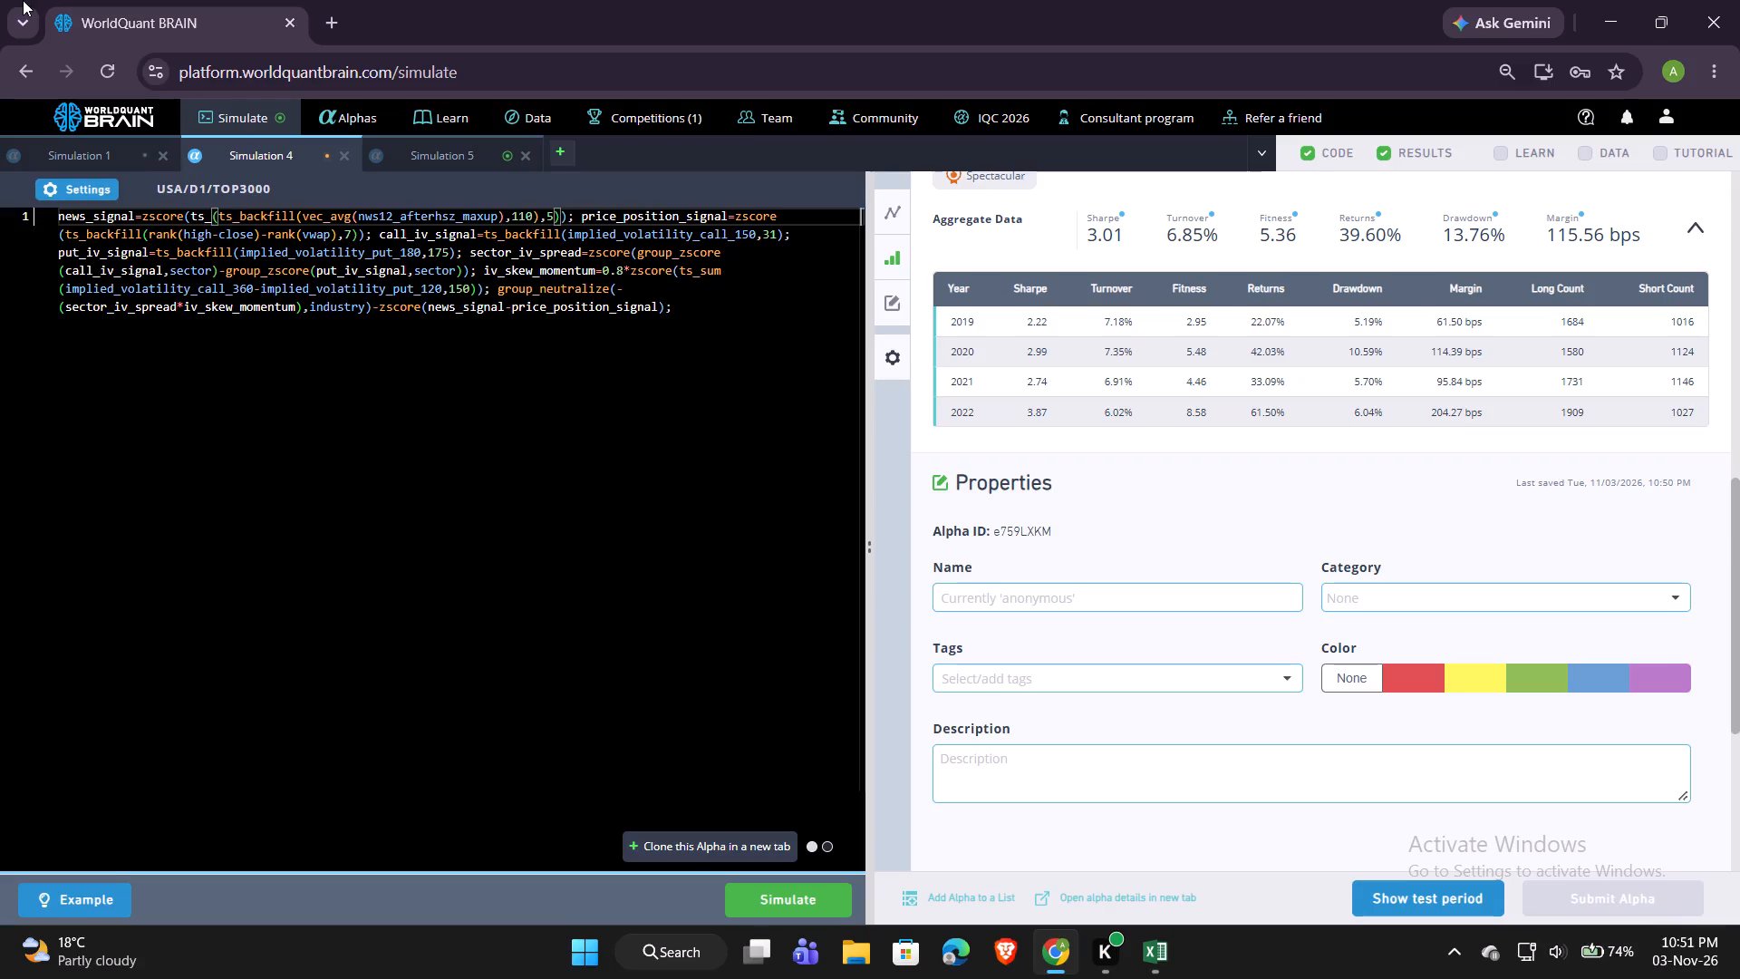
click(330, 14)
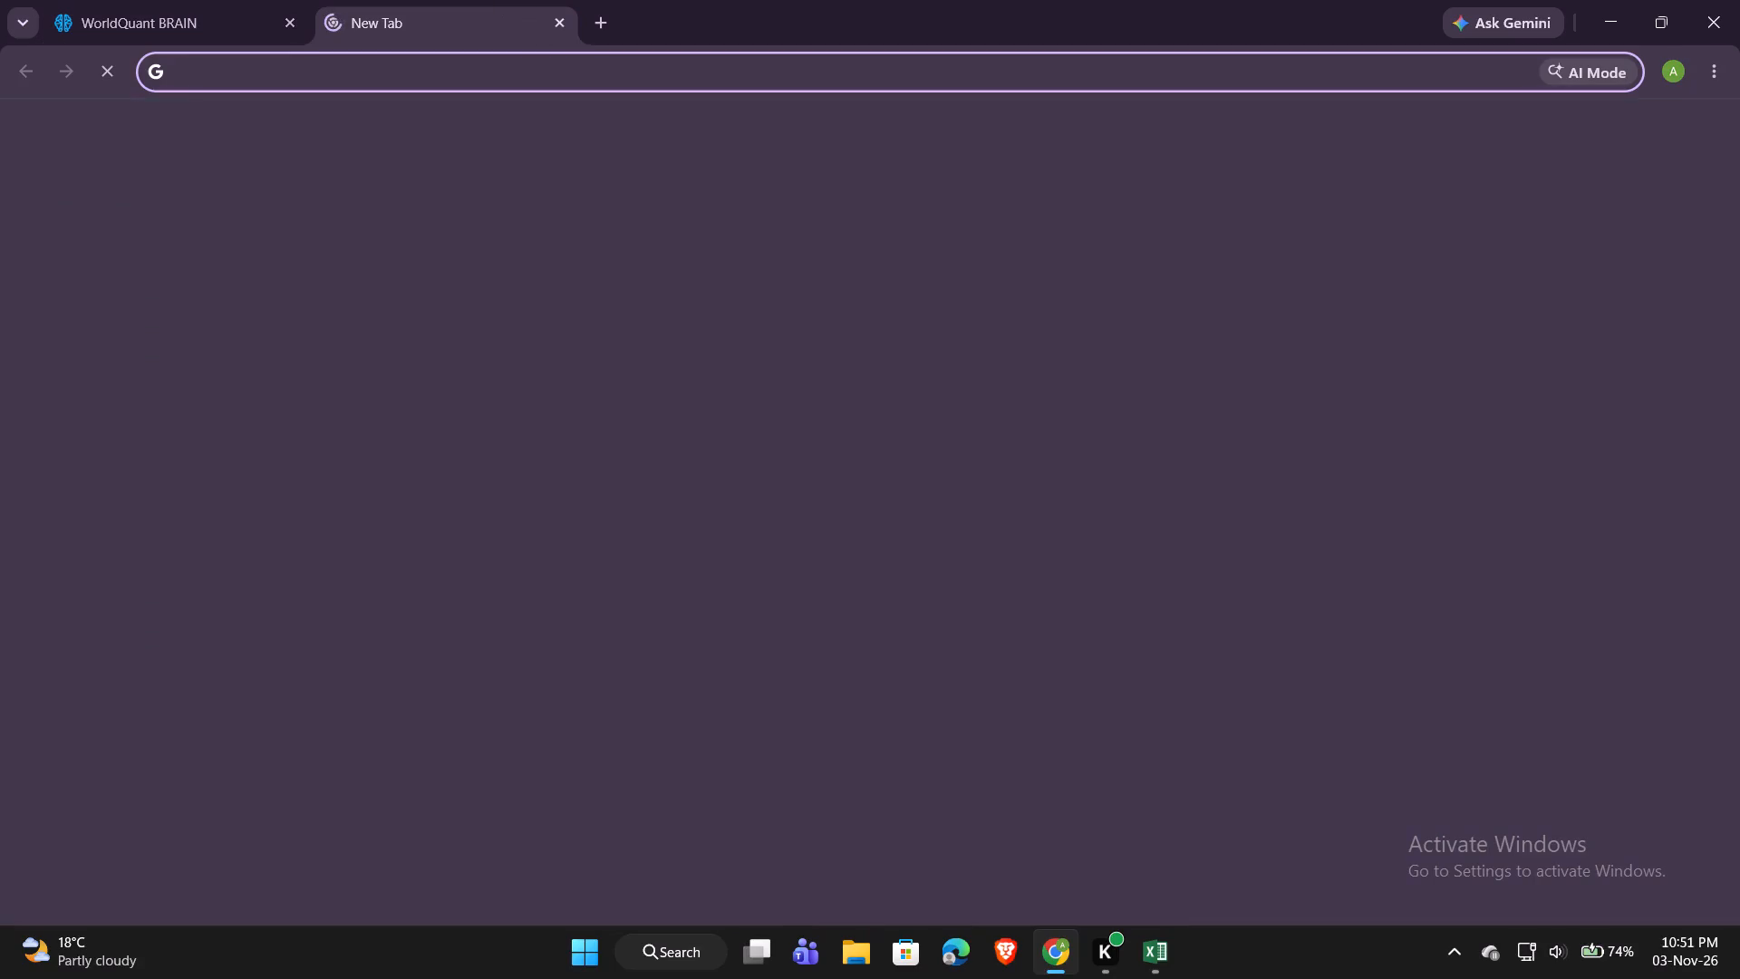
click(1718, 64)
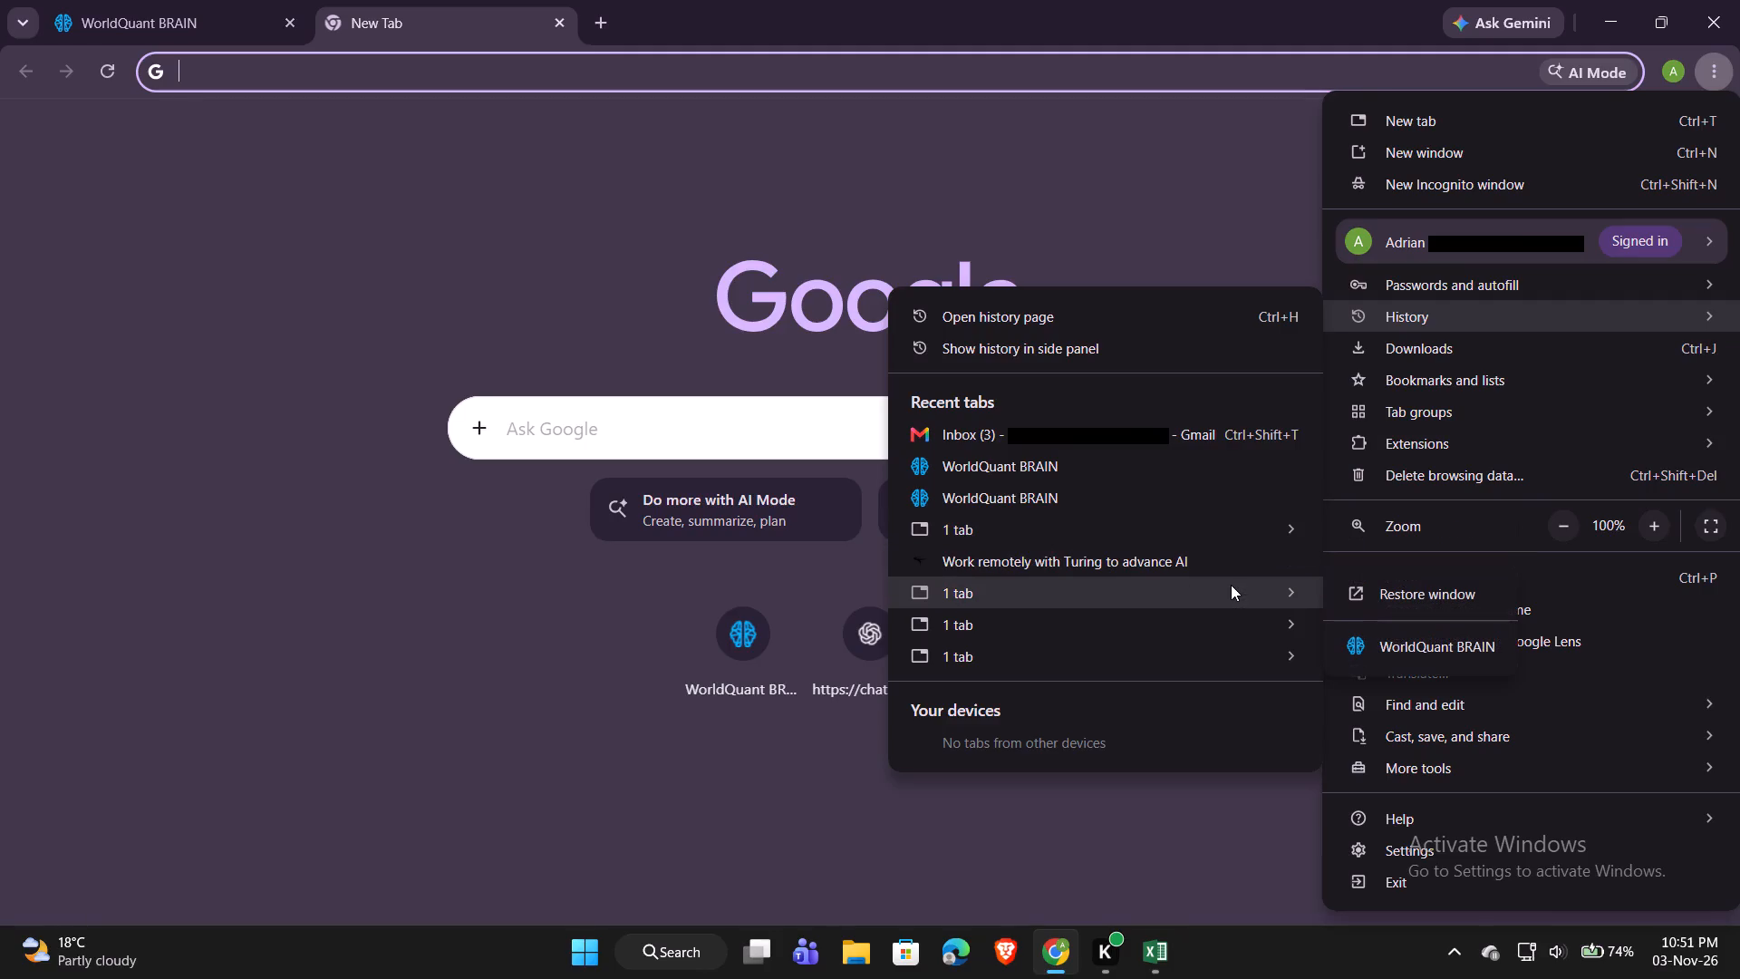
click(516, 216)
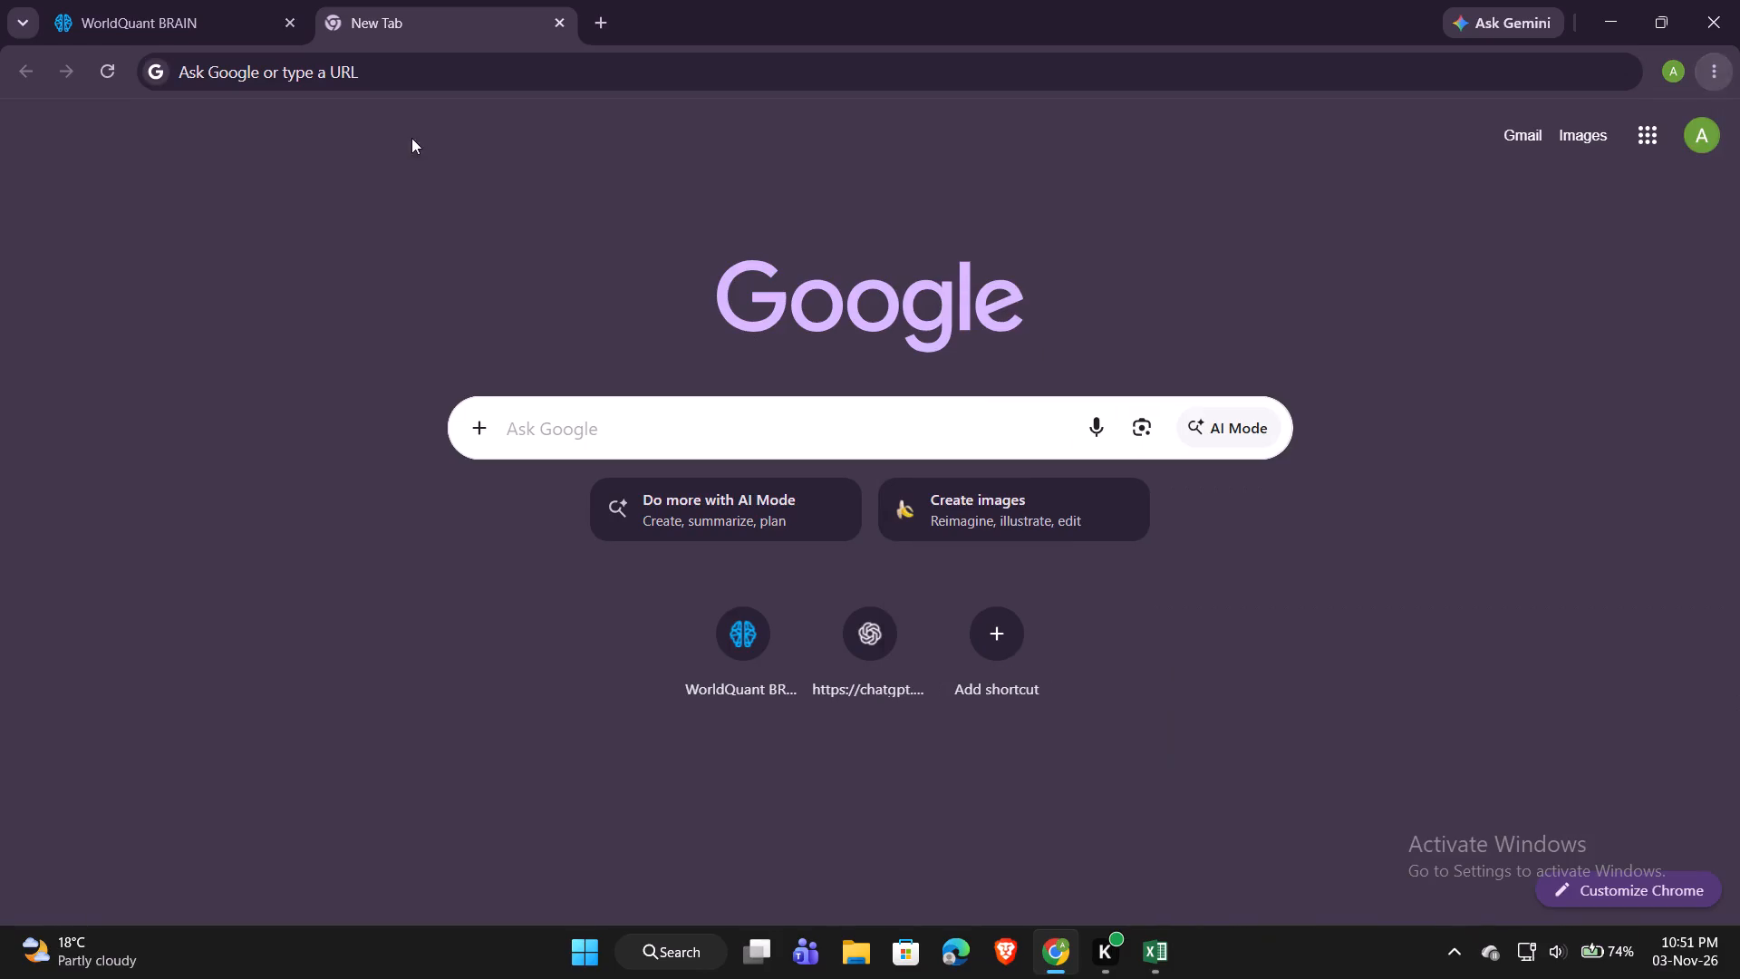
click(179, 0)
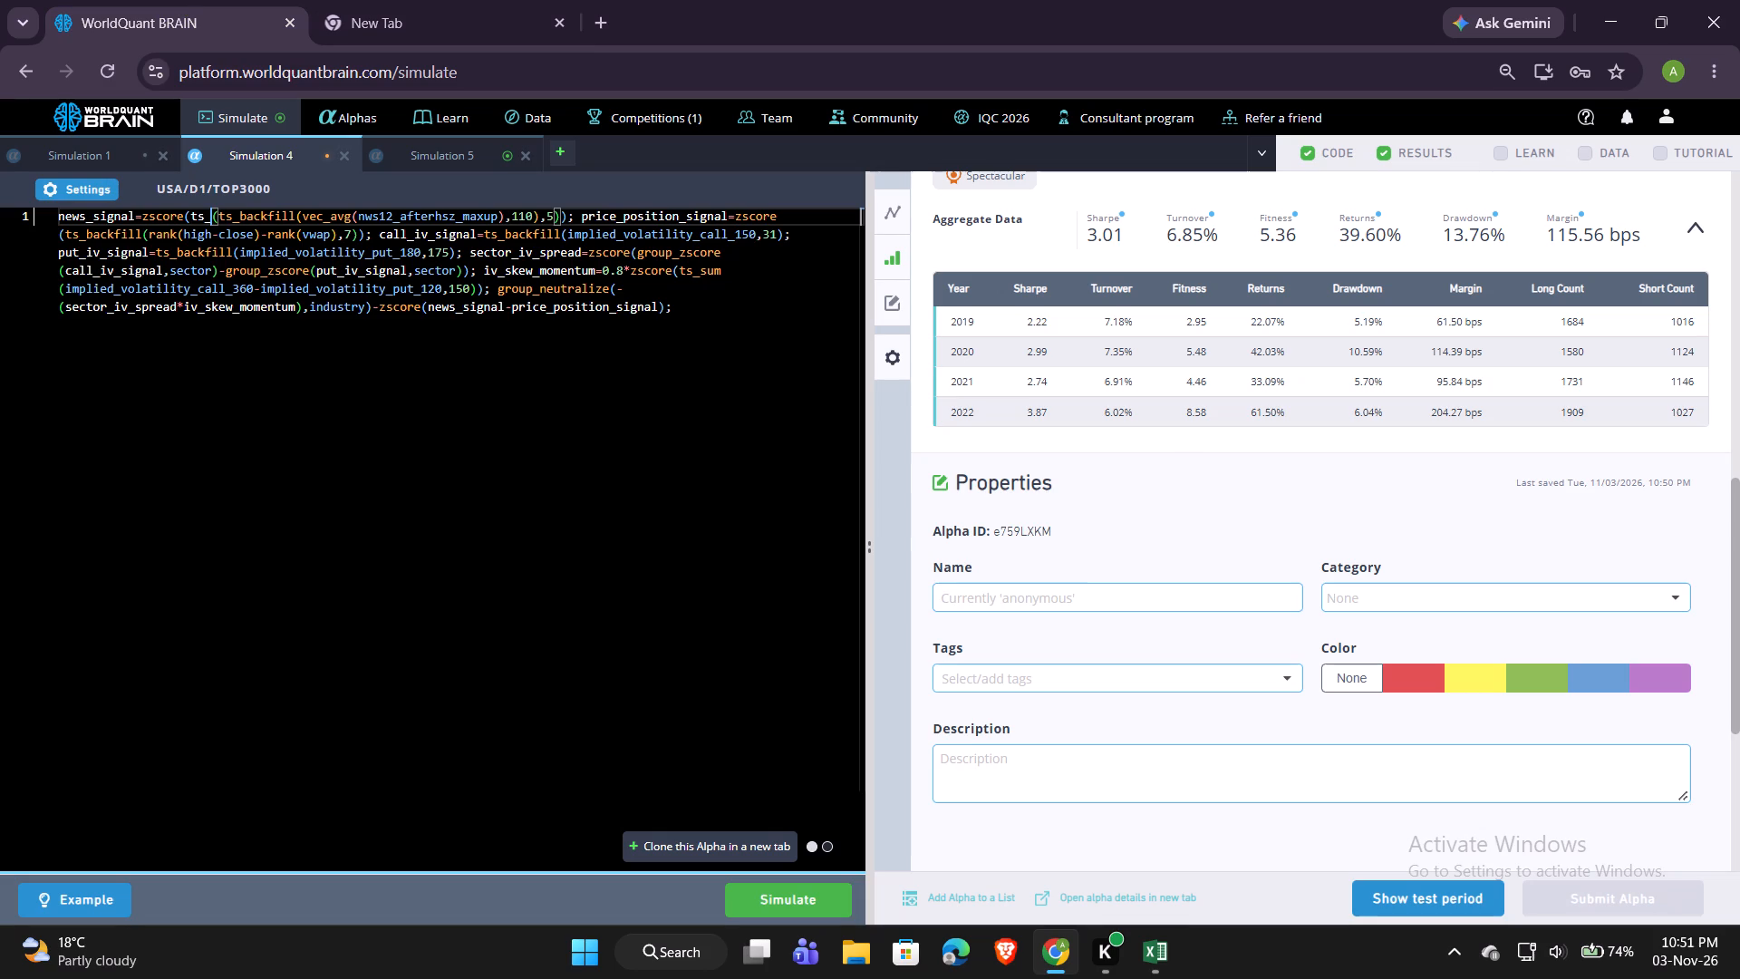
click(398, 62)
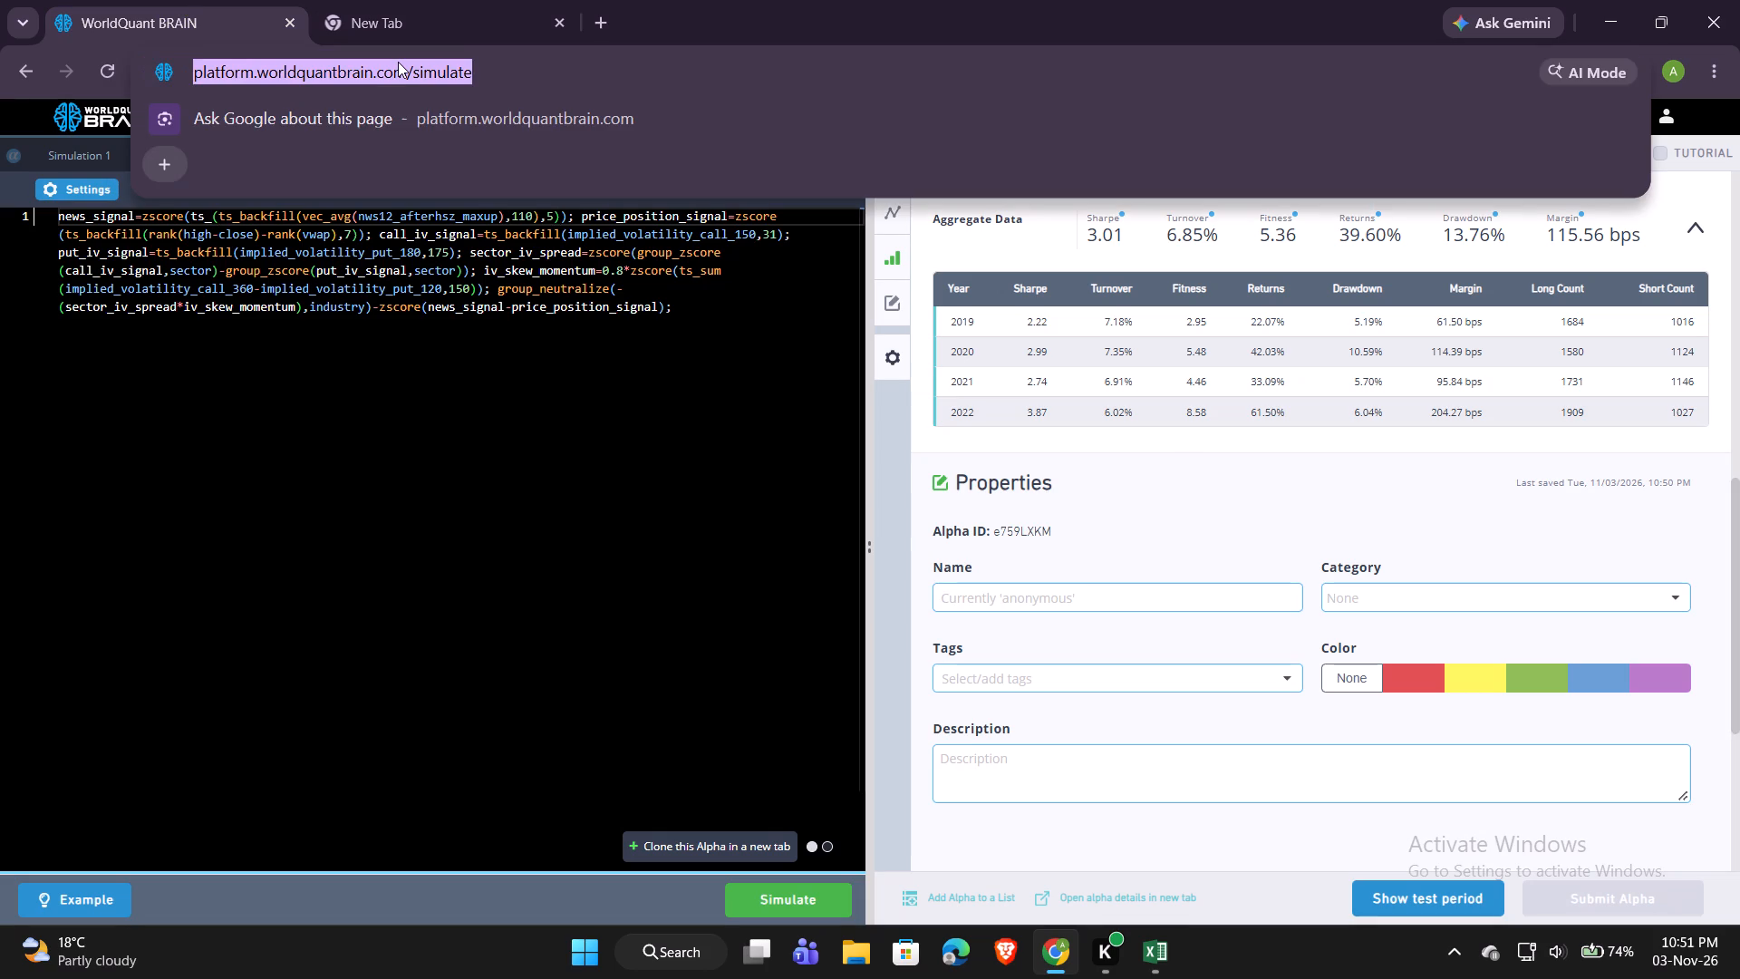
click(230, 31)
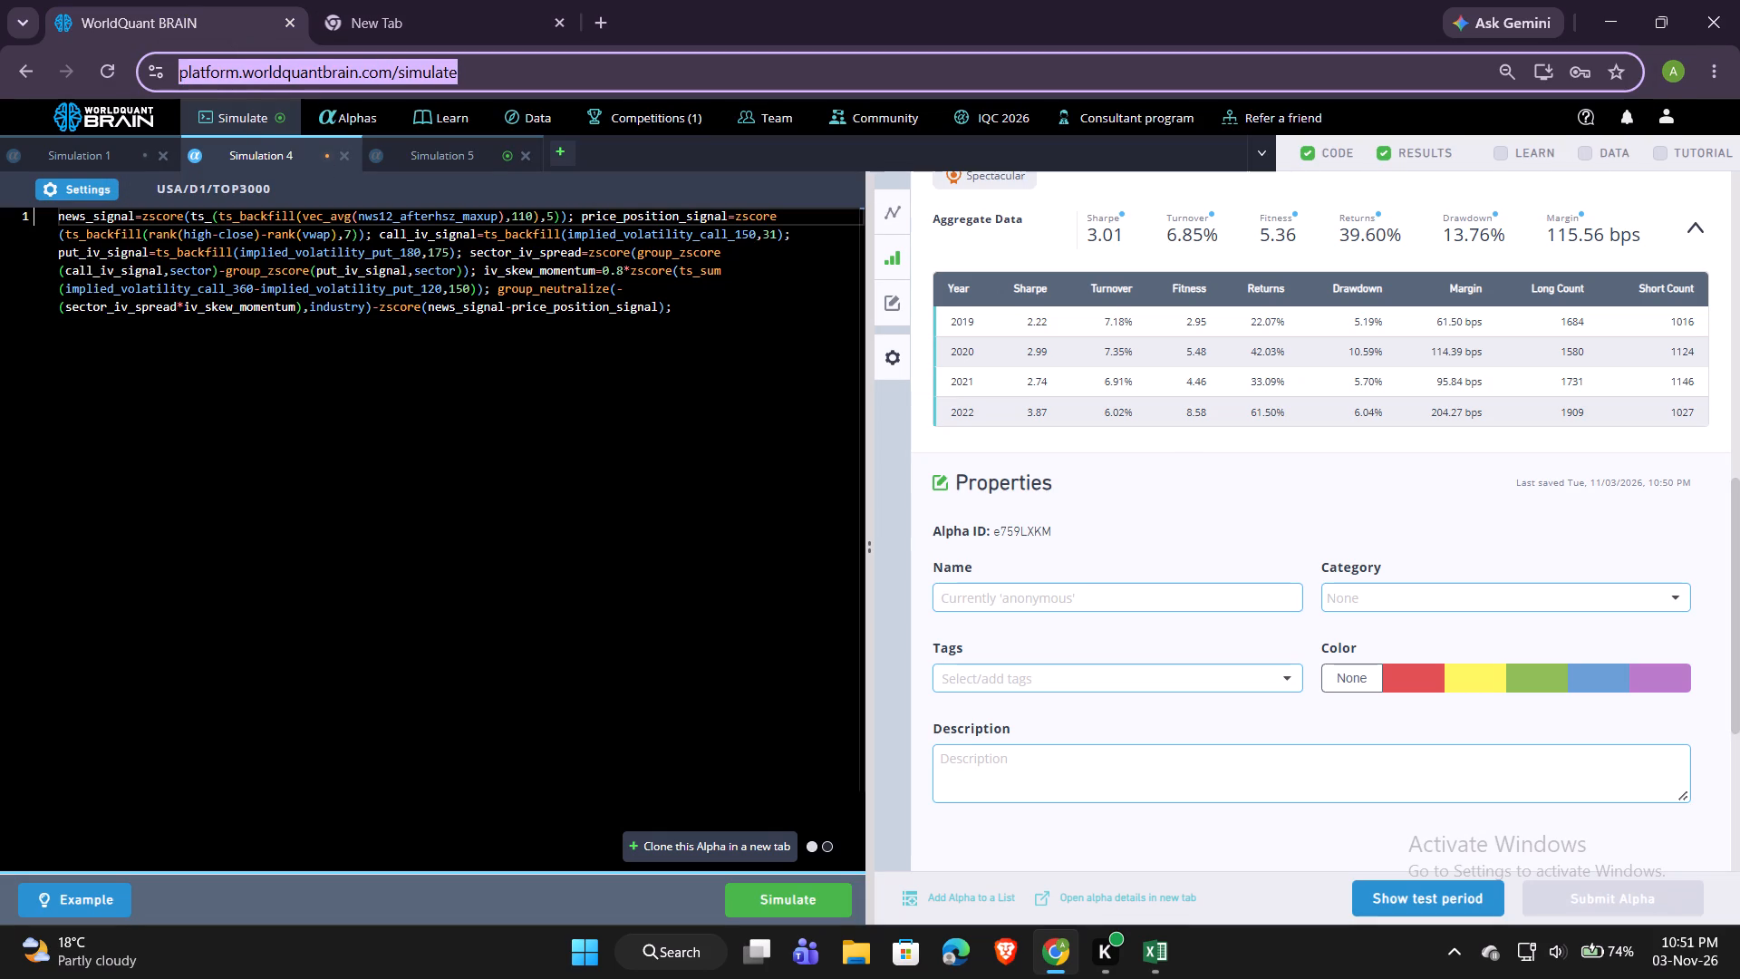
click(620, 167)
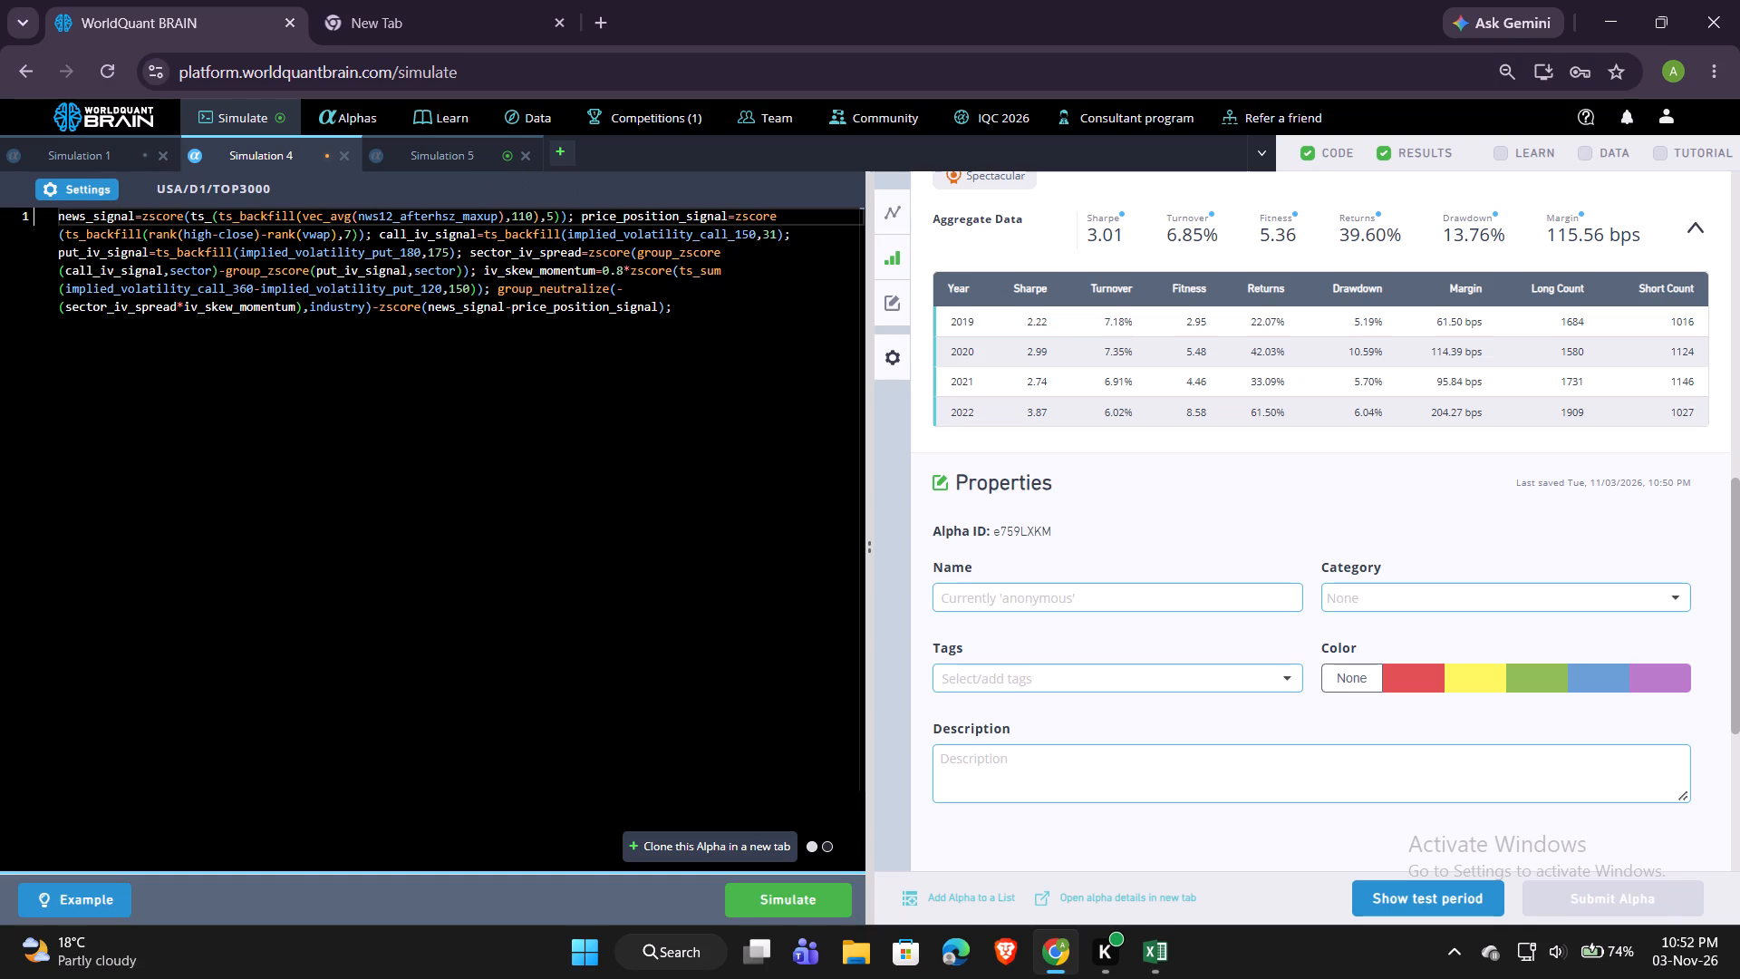
Look through the suggested time-series operators and complete the outer ts_ operator in Simulation 4's news_signal as ts_decay_linear.
click(215, 212)
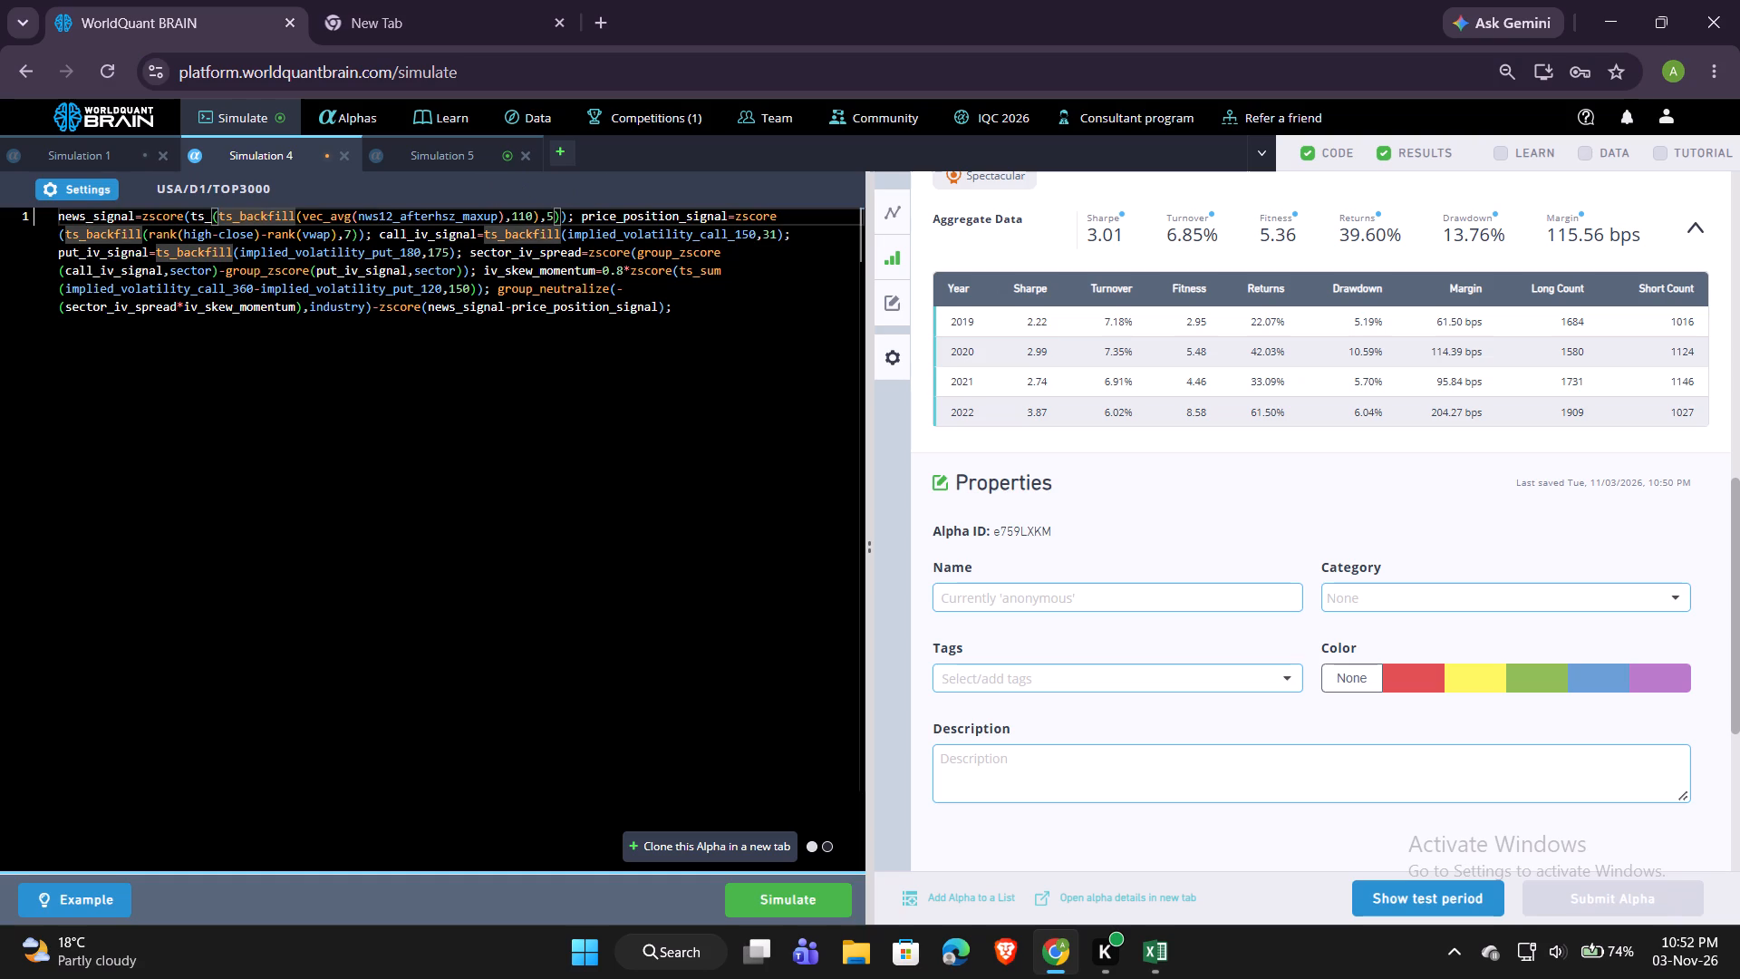
key(Left)
key(d)
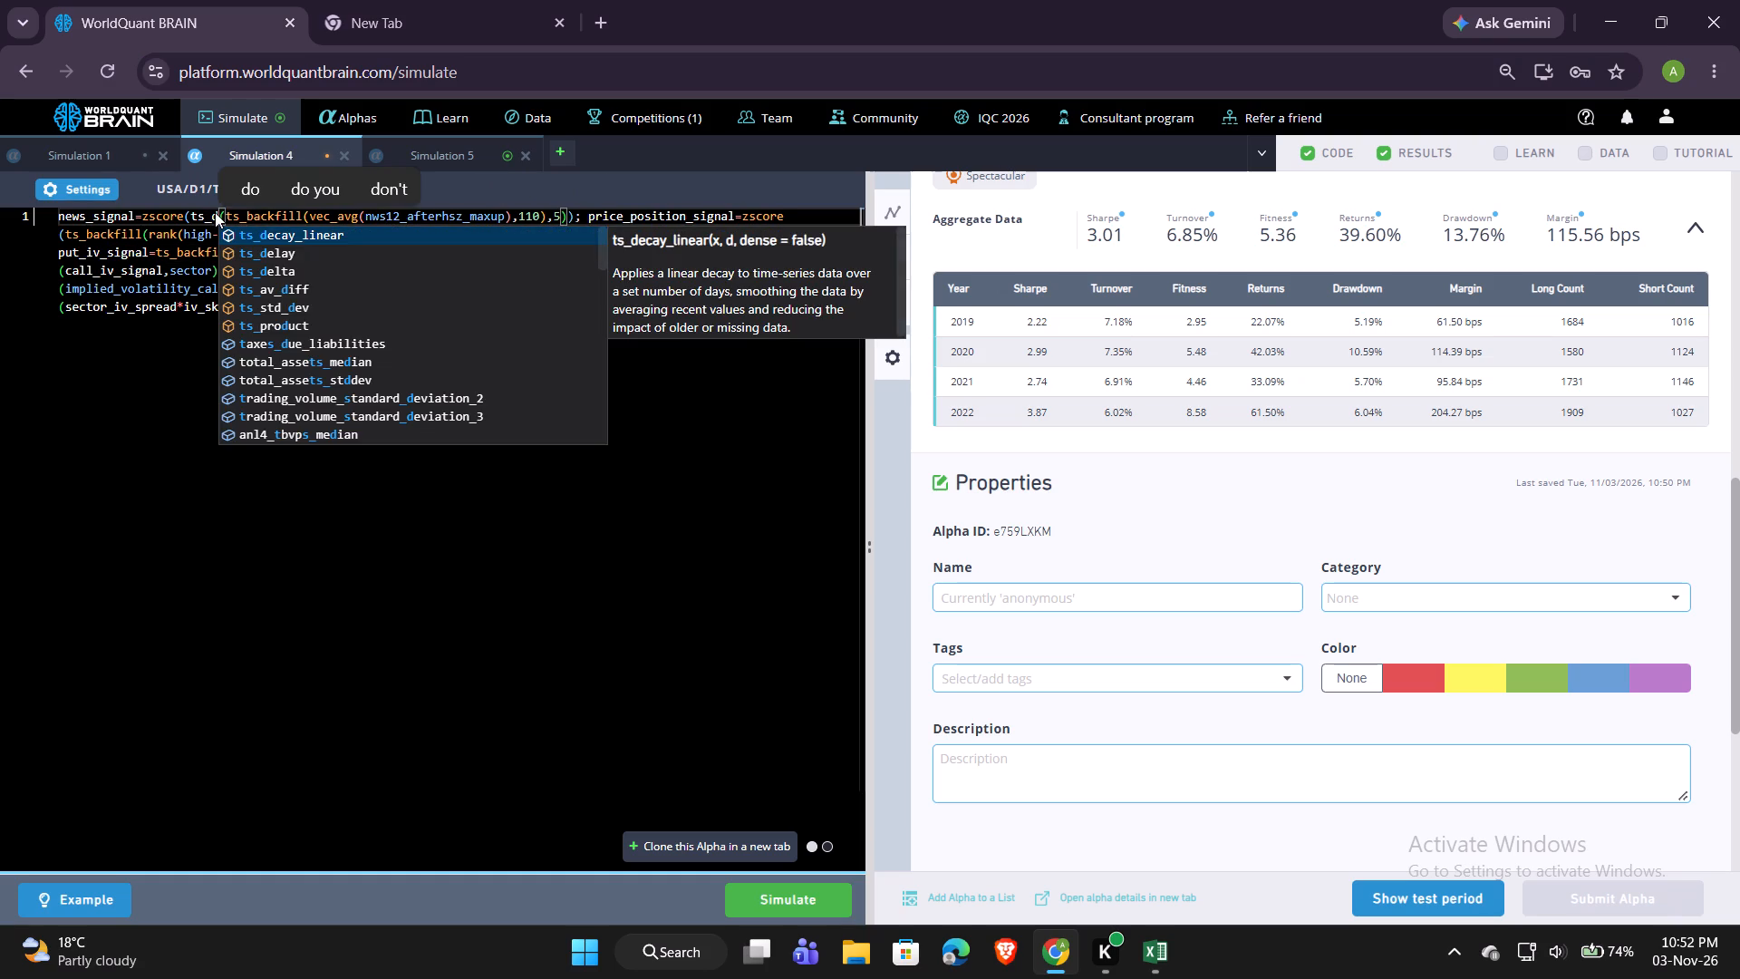
key(BackSpace)
key(Down)
key(Down)
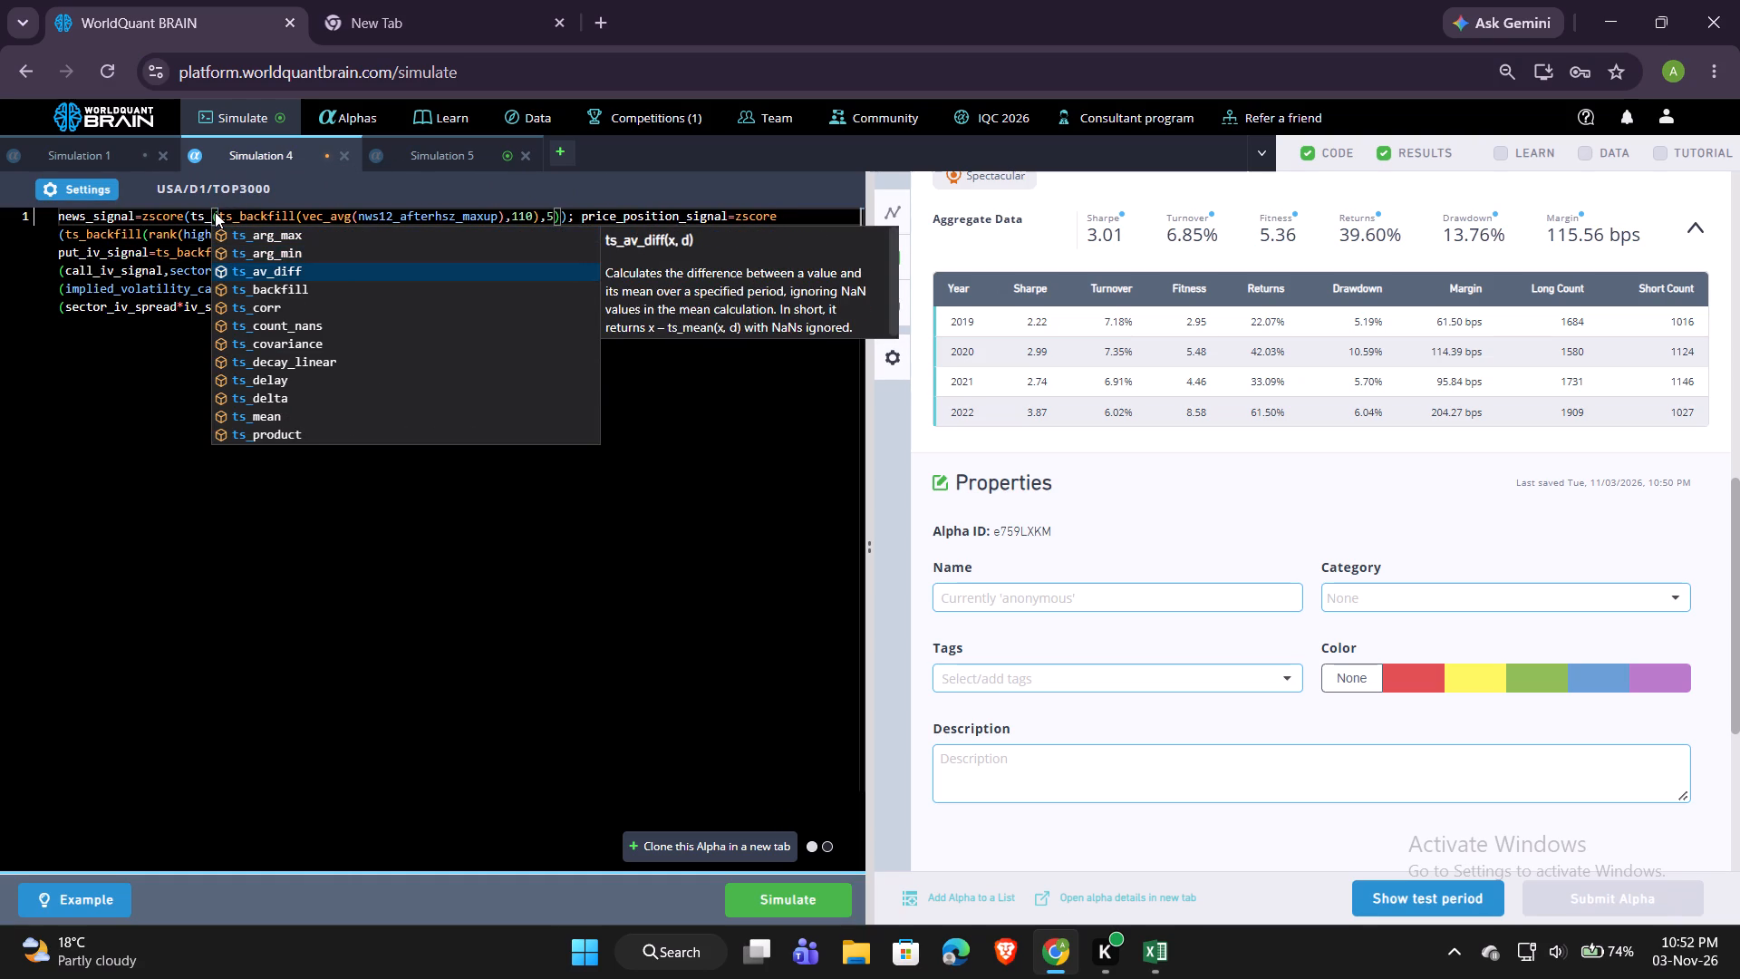
key(Down)
key(Down)
key(Down)
key(Down)
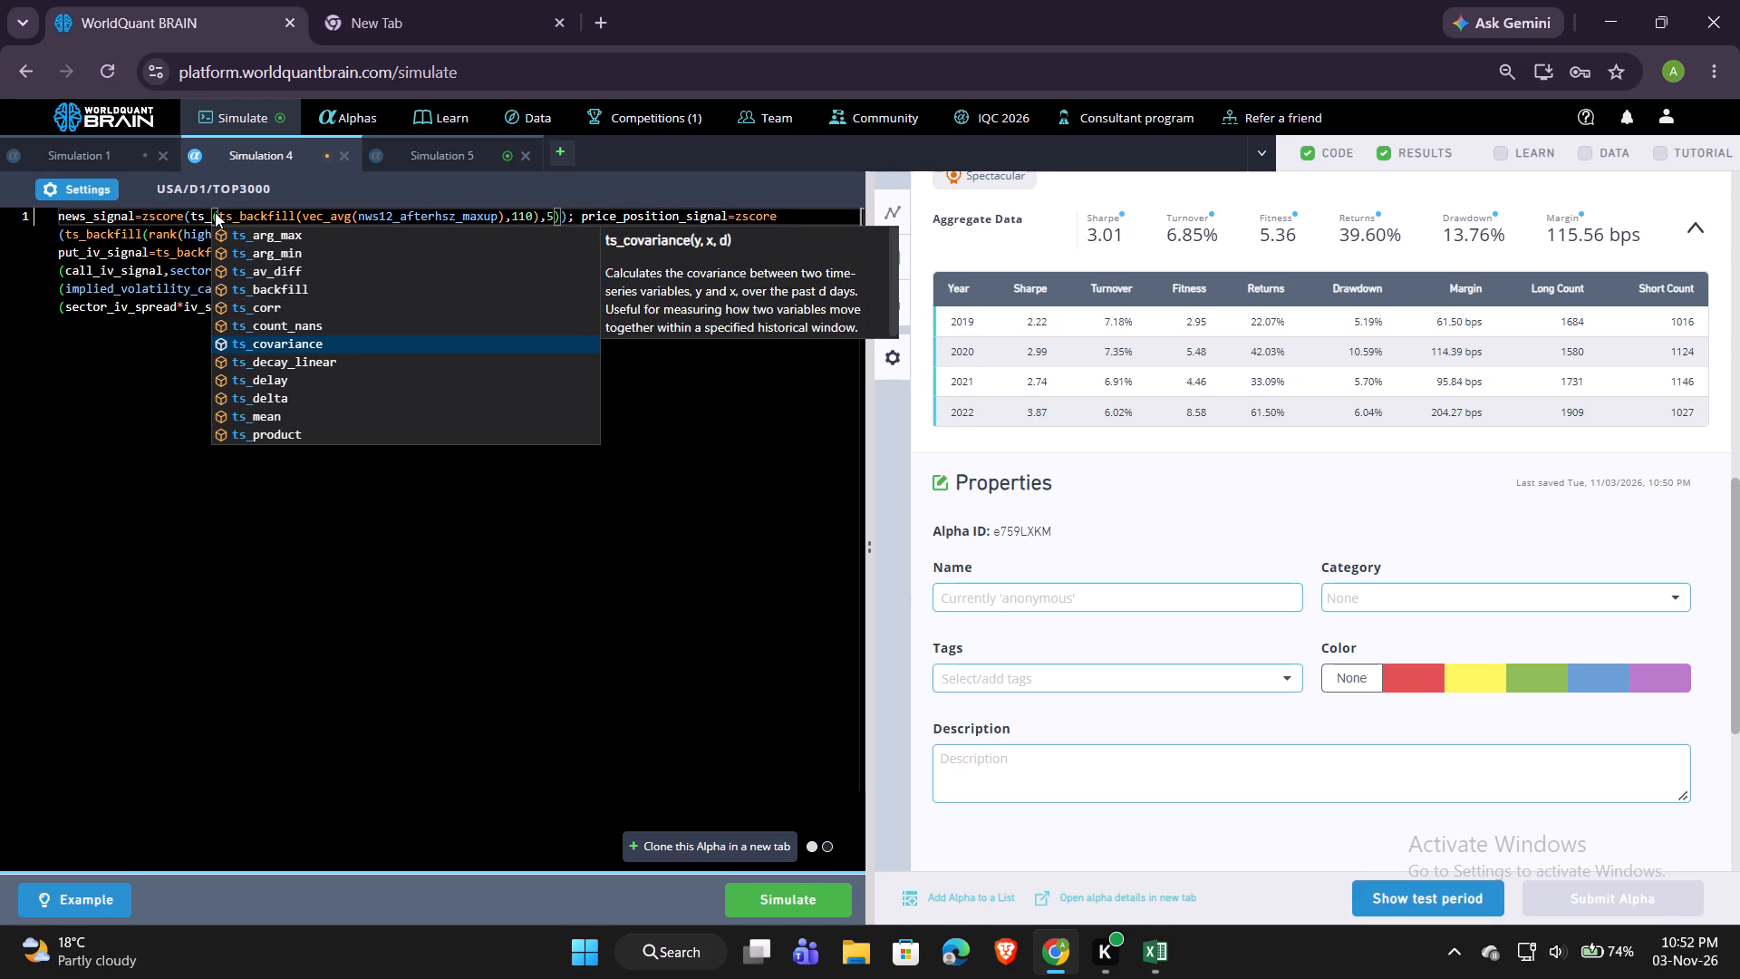
key(Down)
key(Down)
key(Down)
key(Down)
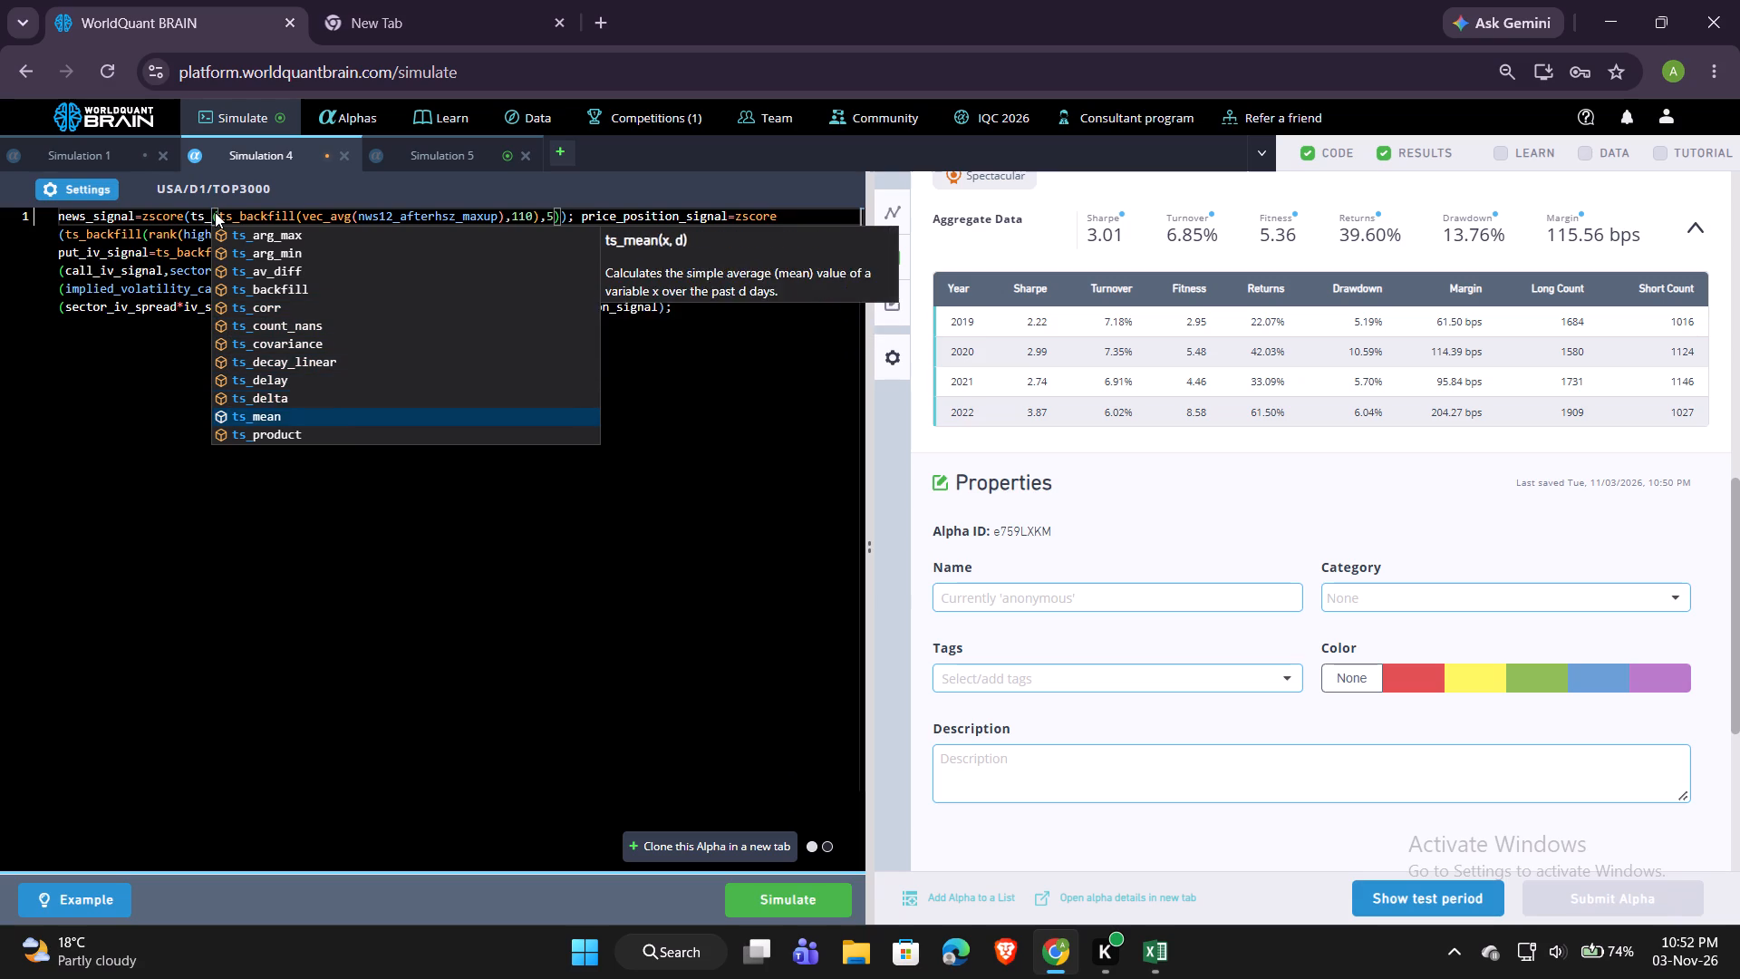
key(Down)
key(Down)
key(Down)
key(Up)
key(Up)
key(Up)
key(Up)
key(Up)
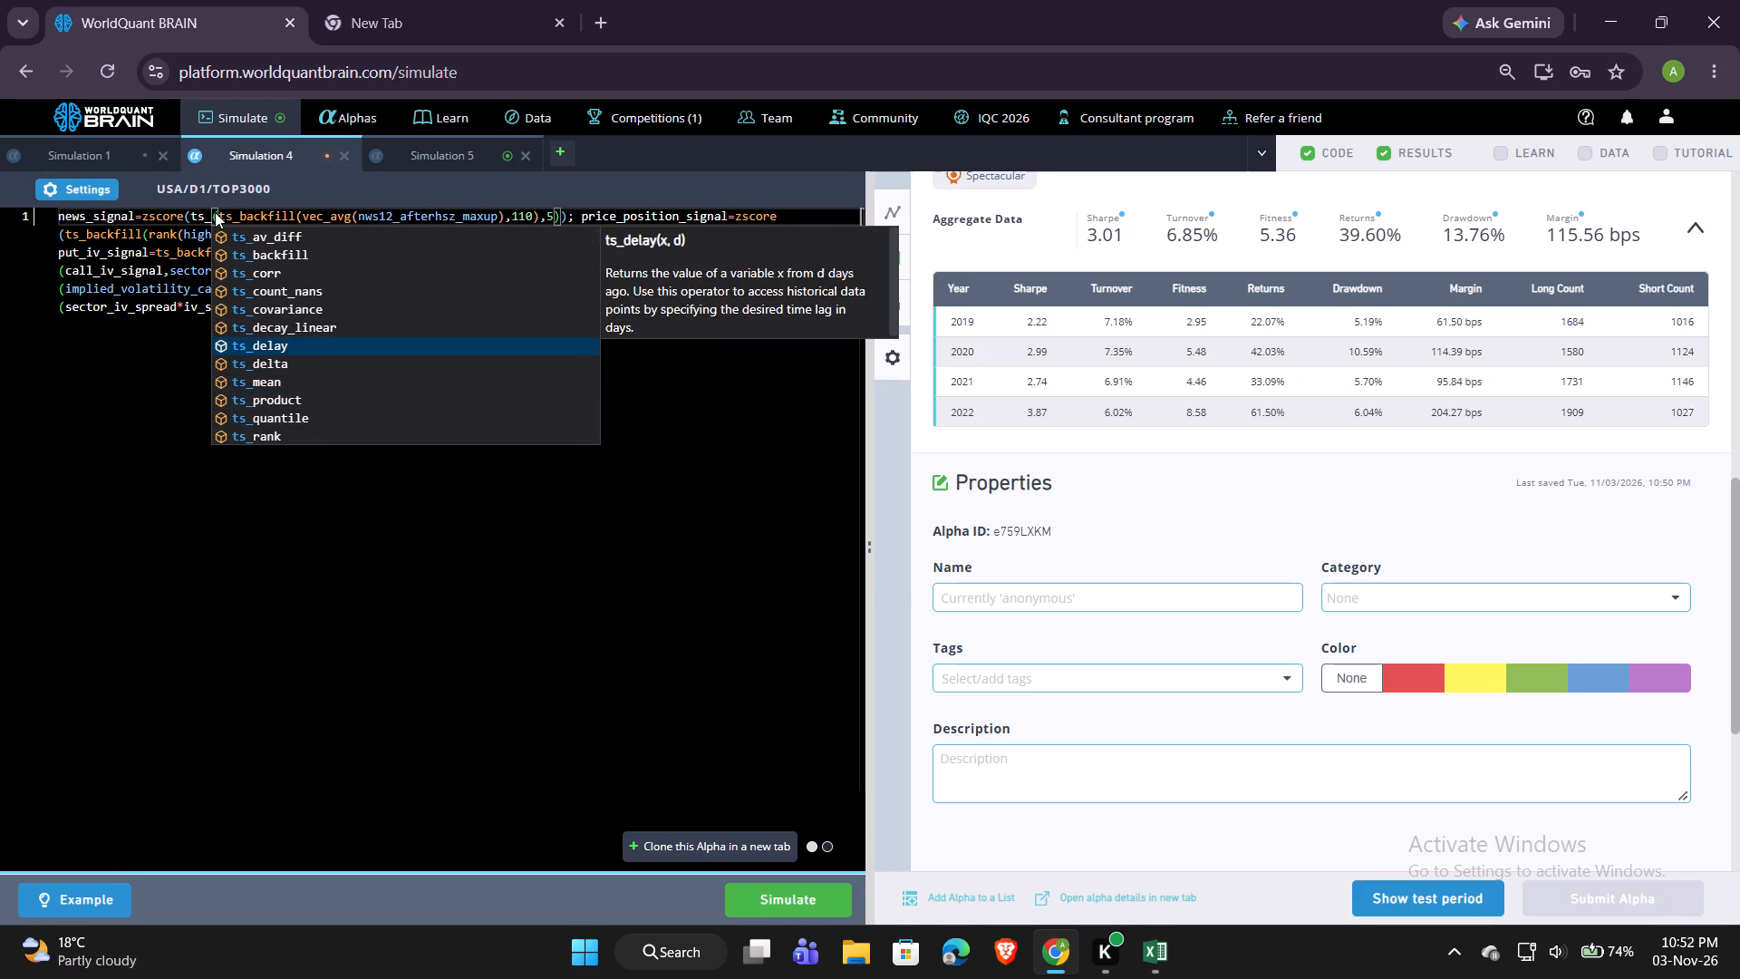
key(Up)
key(Return)
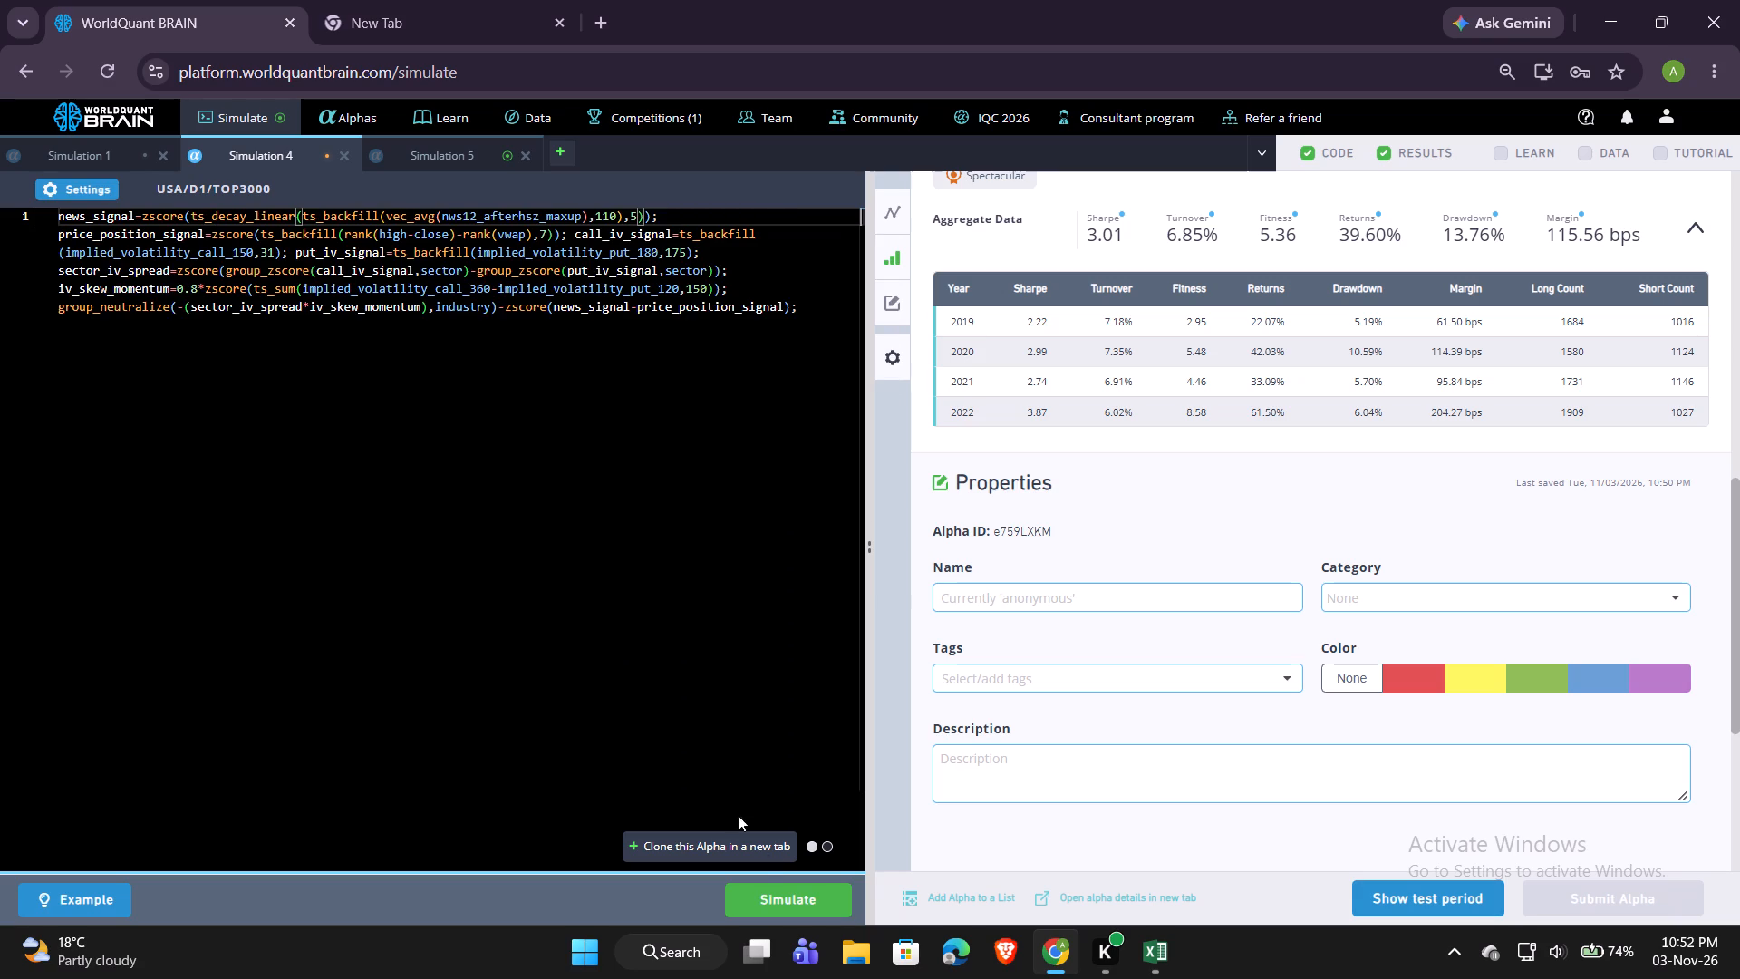
Reveal the test period for Simulation 4's existing results and run the self-correlation check.
click(1419, 904)
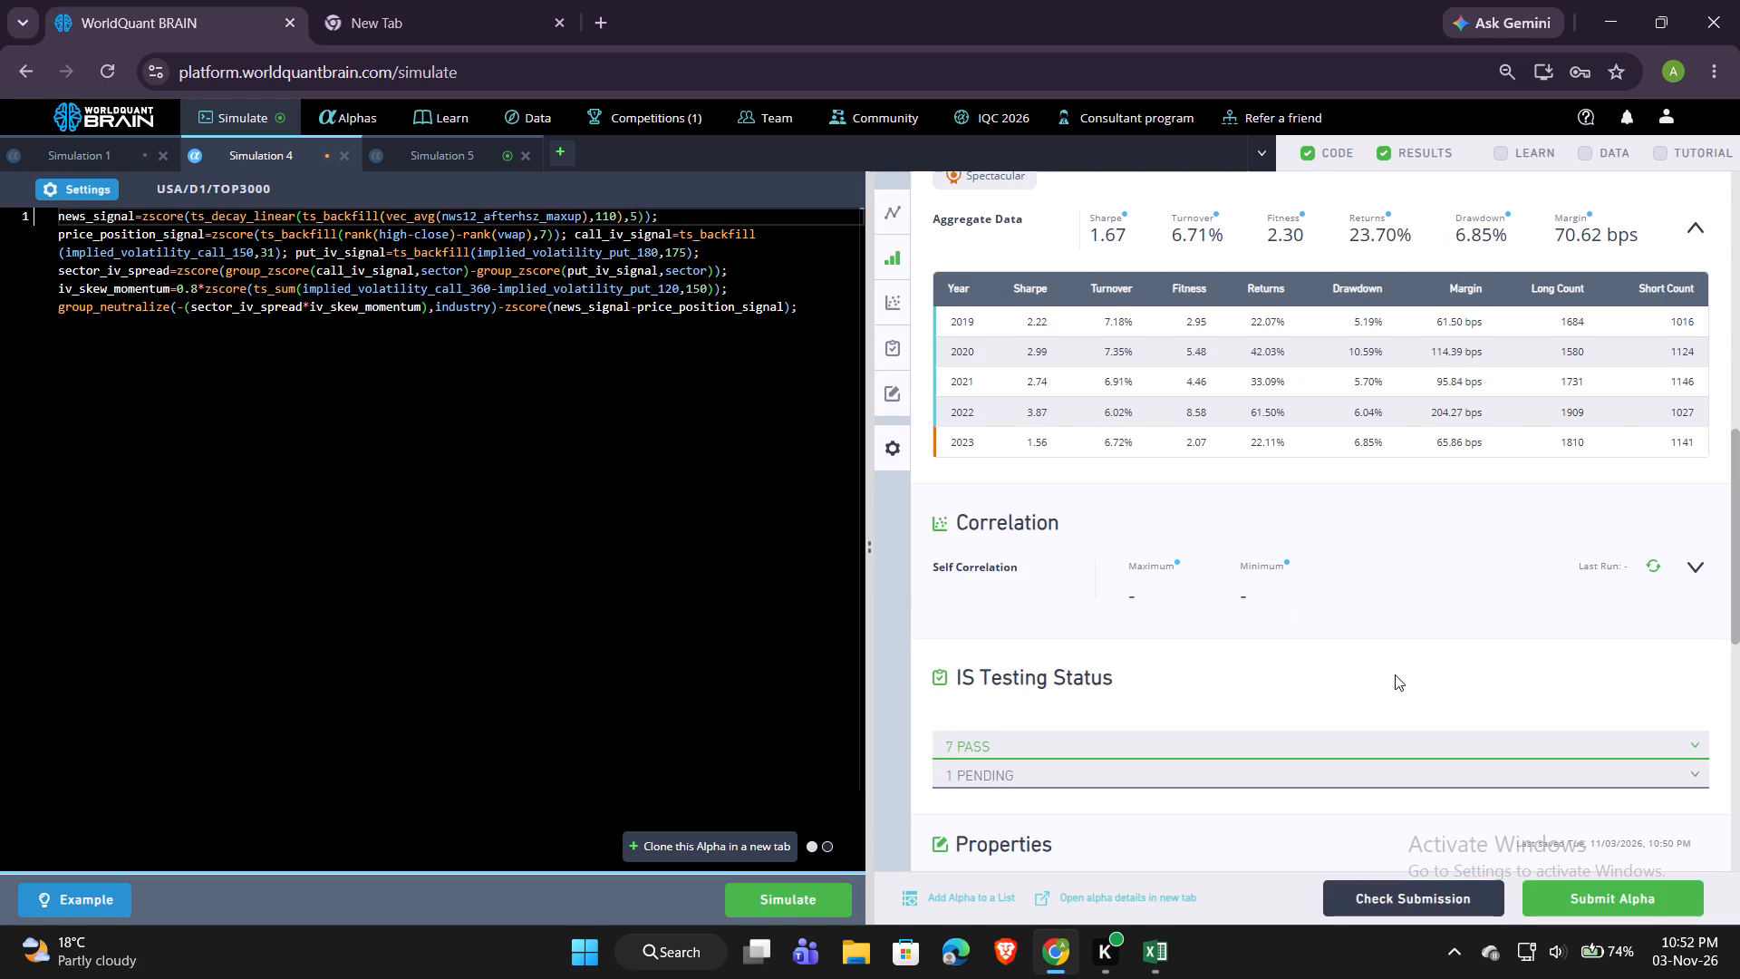
scroll(1395, 674, down, 1)
click(1654, 537)
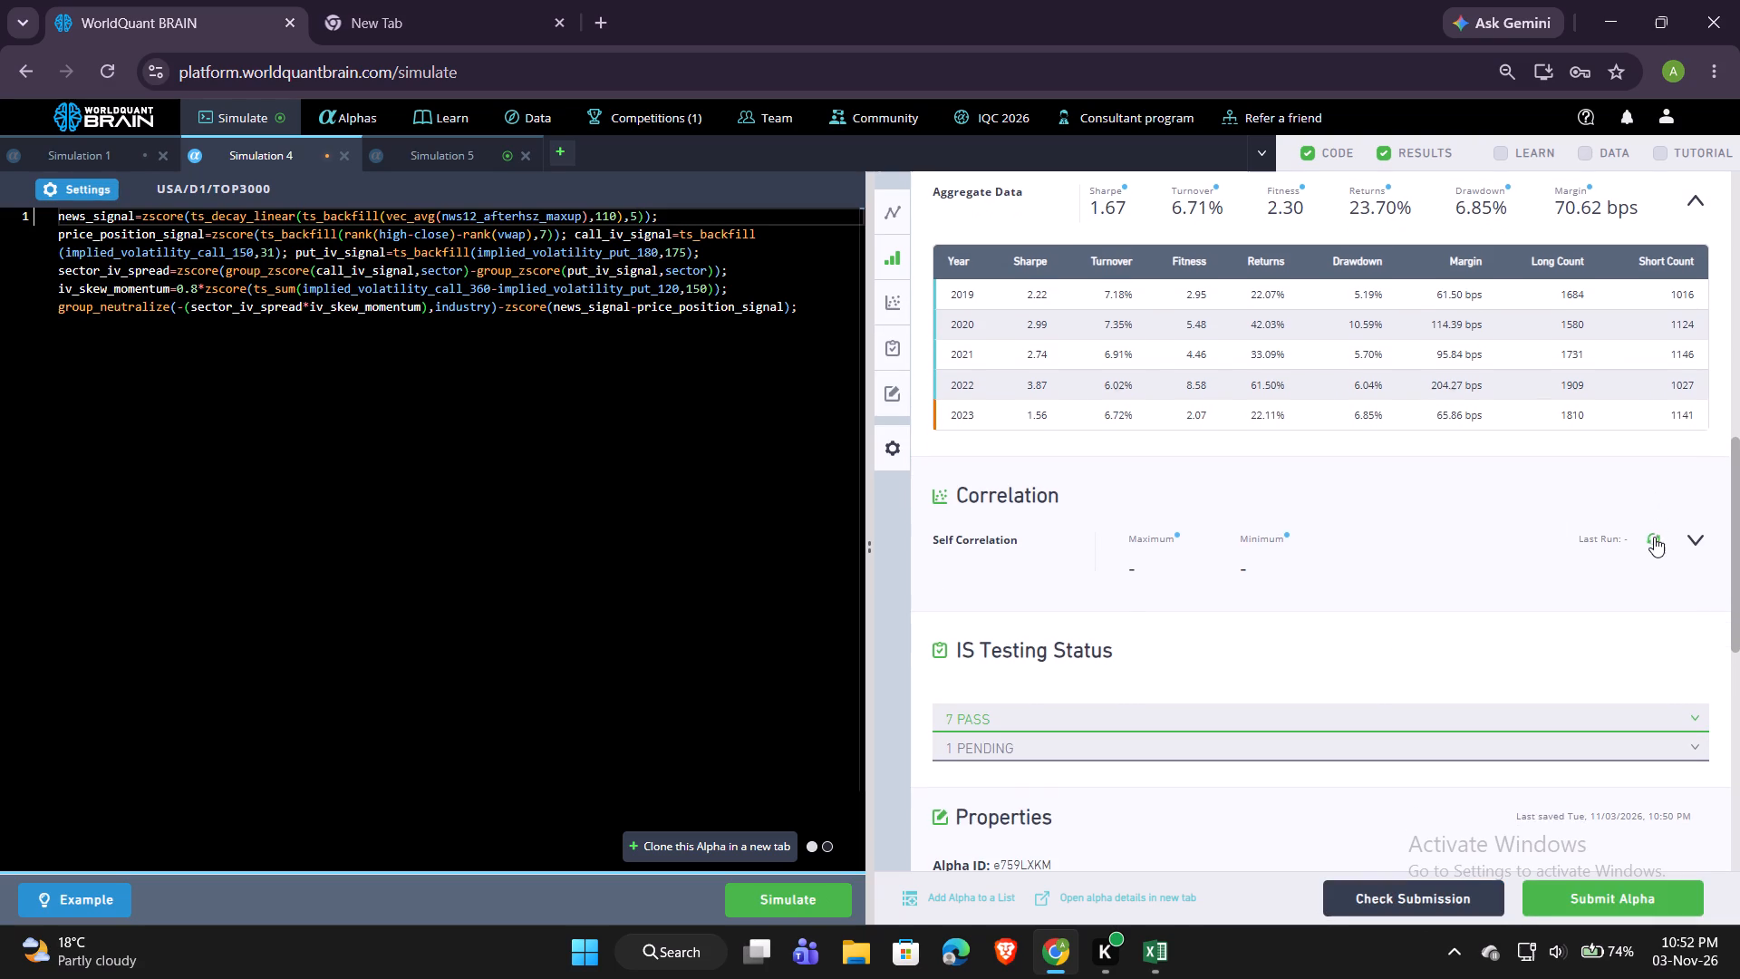
Run Simulation 4 with the ts_decay_linear version of news_signal.
scroll(1654, 537, up, 5)
scroll(1654, 537, down, 3)
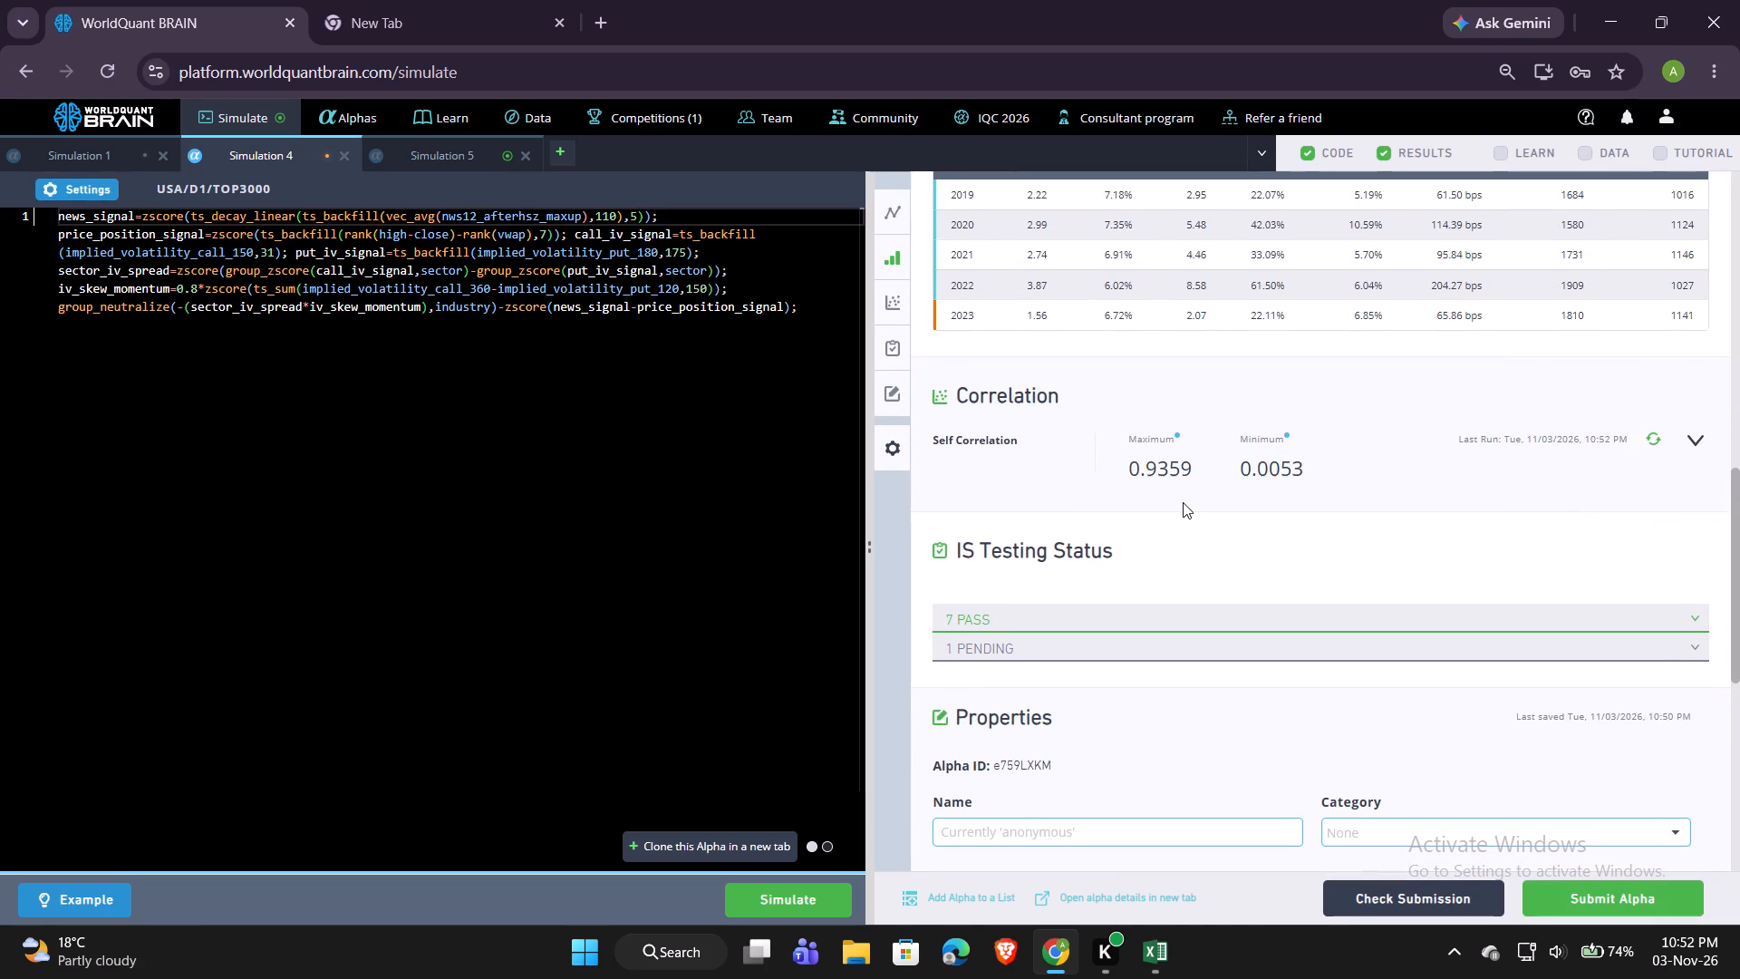
click(786, 899)
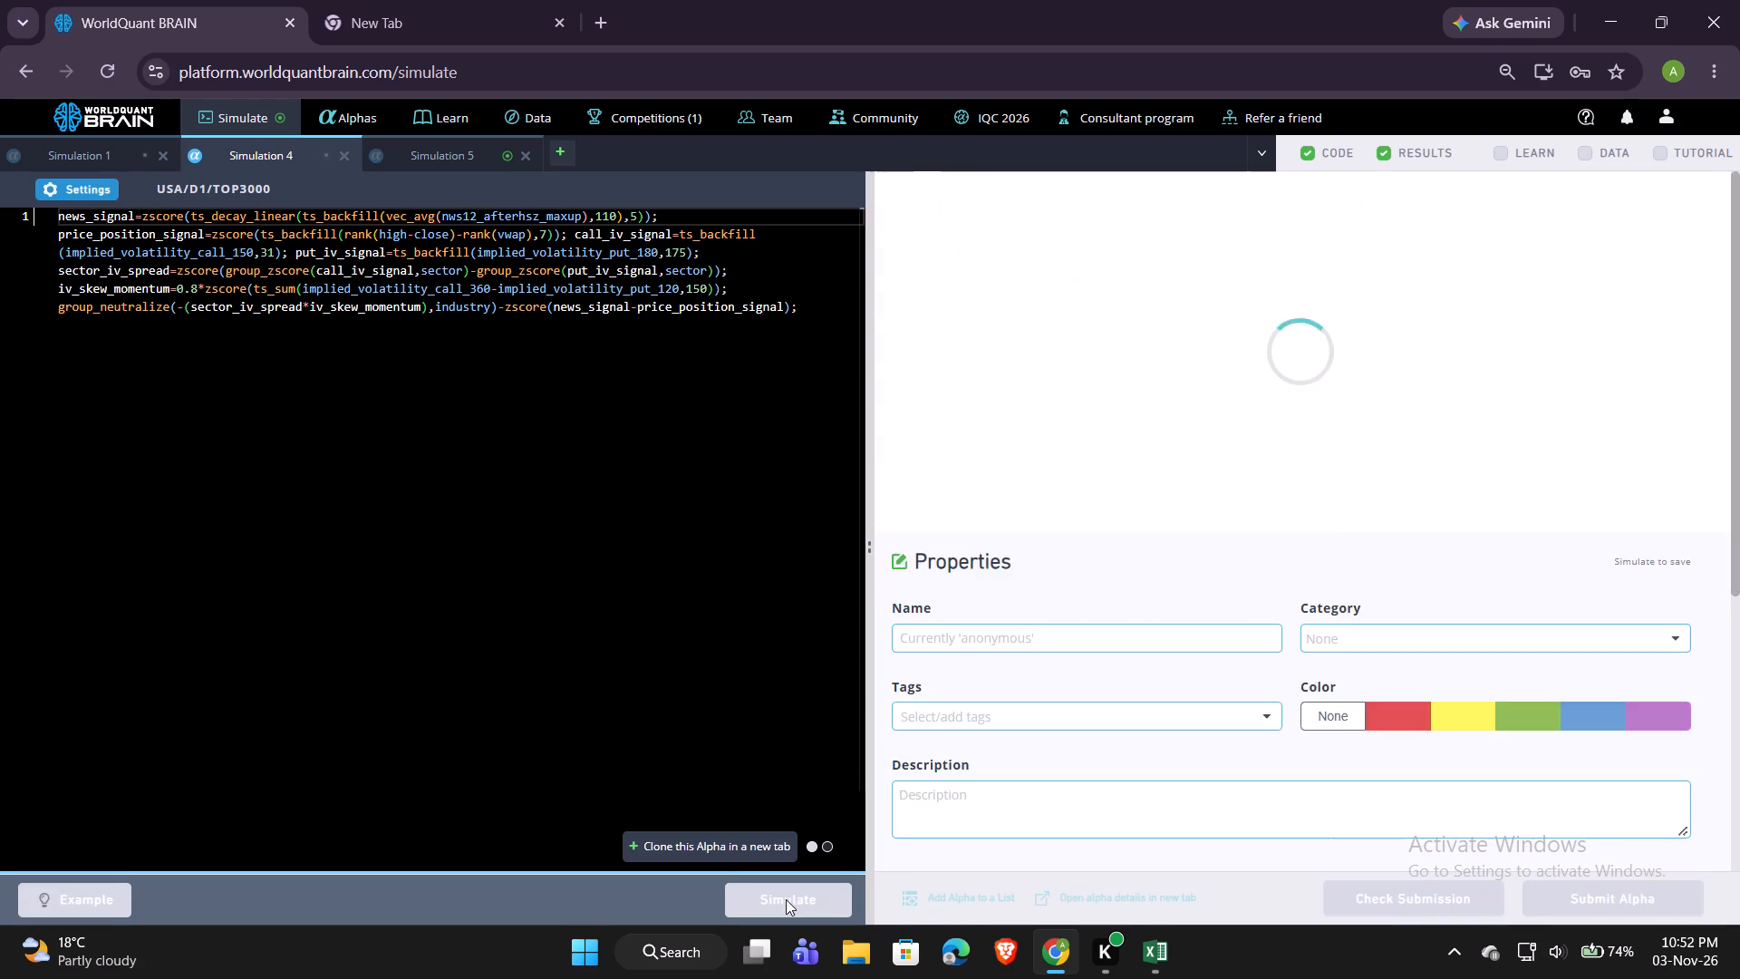
Open Simulation 5, reveal the test period for its existing results and run the self-correlation check.
click(451, 158)
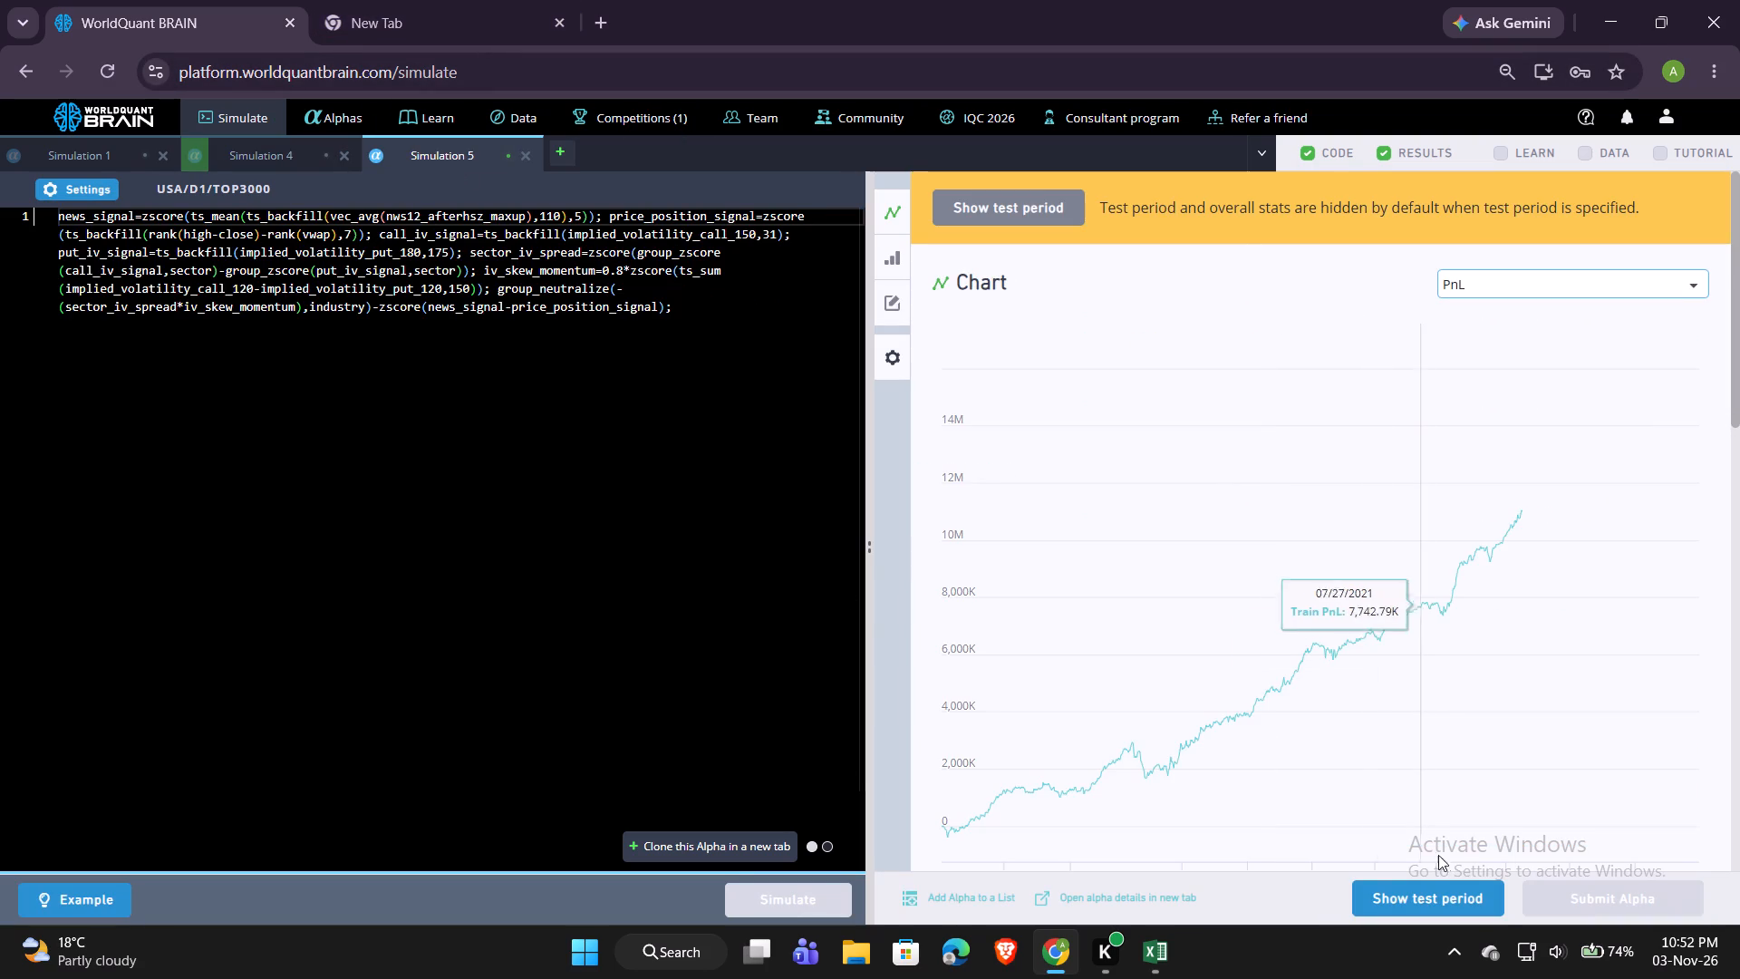
click(1441, 880)
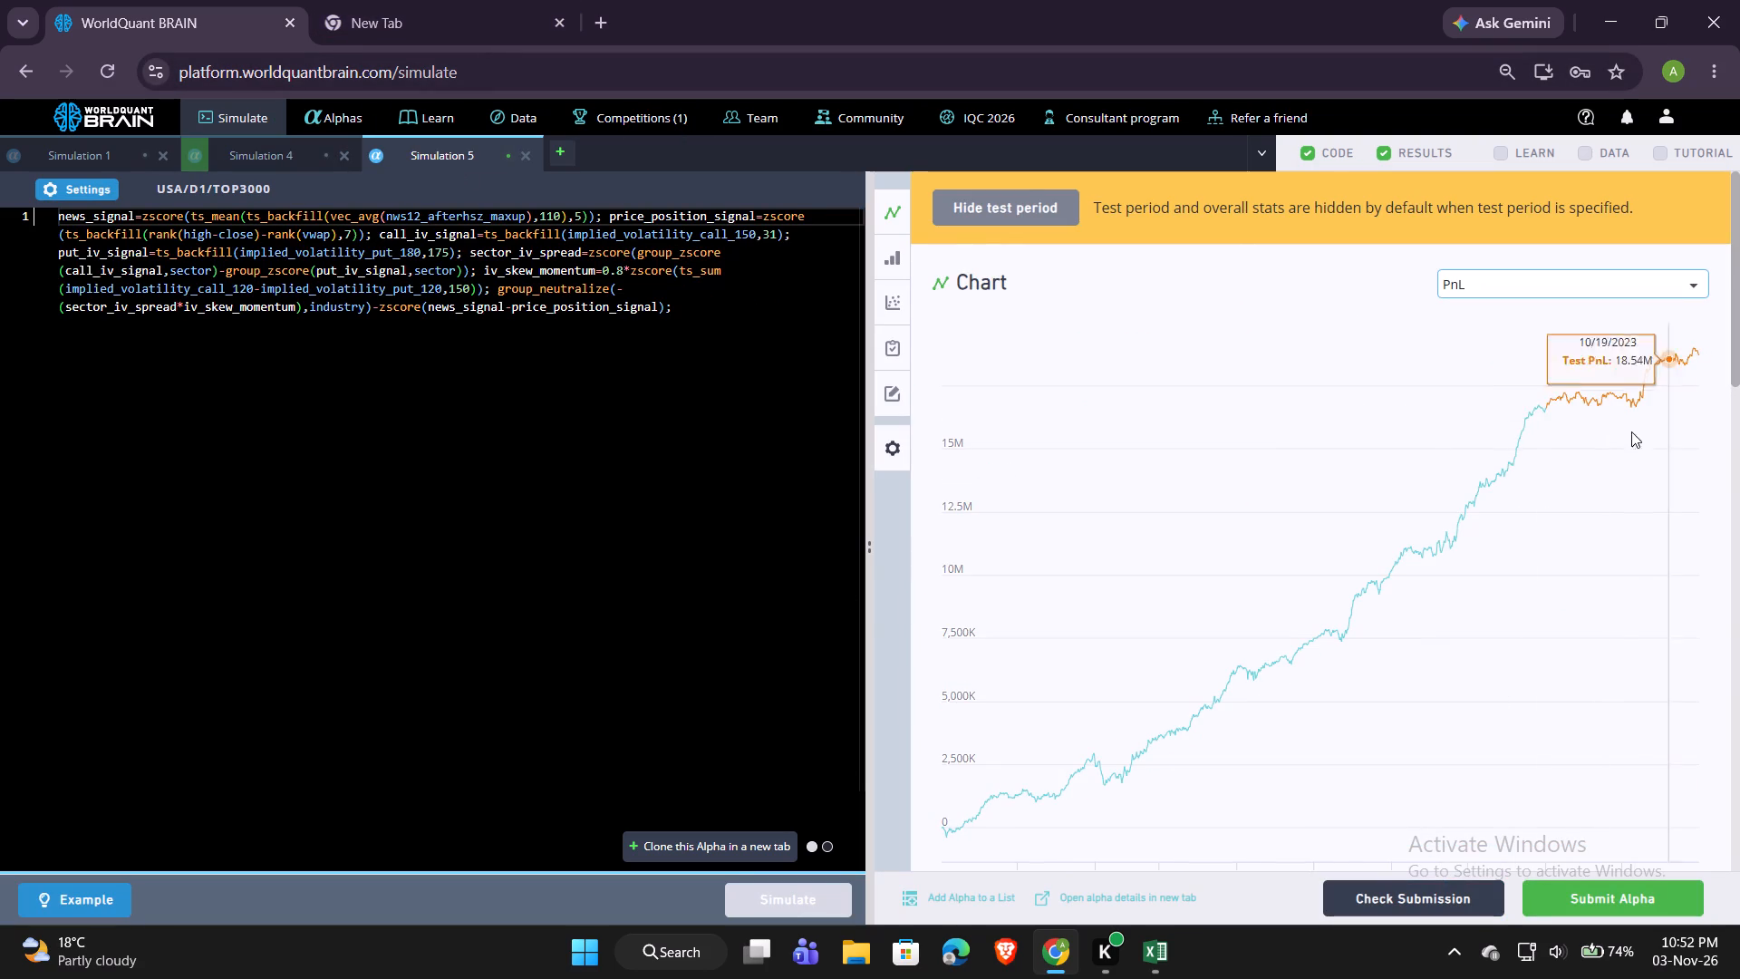
scroll(1585, 455, down, 3)
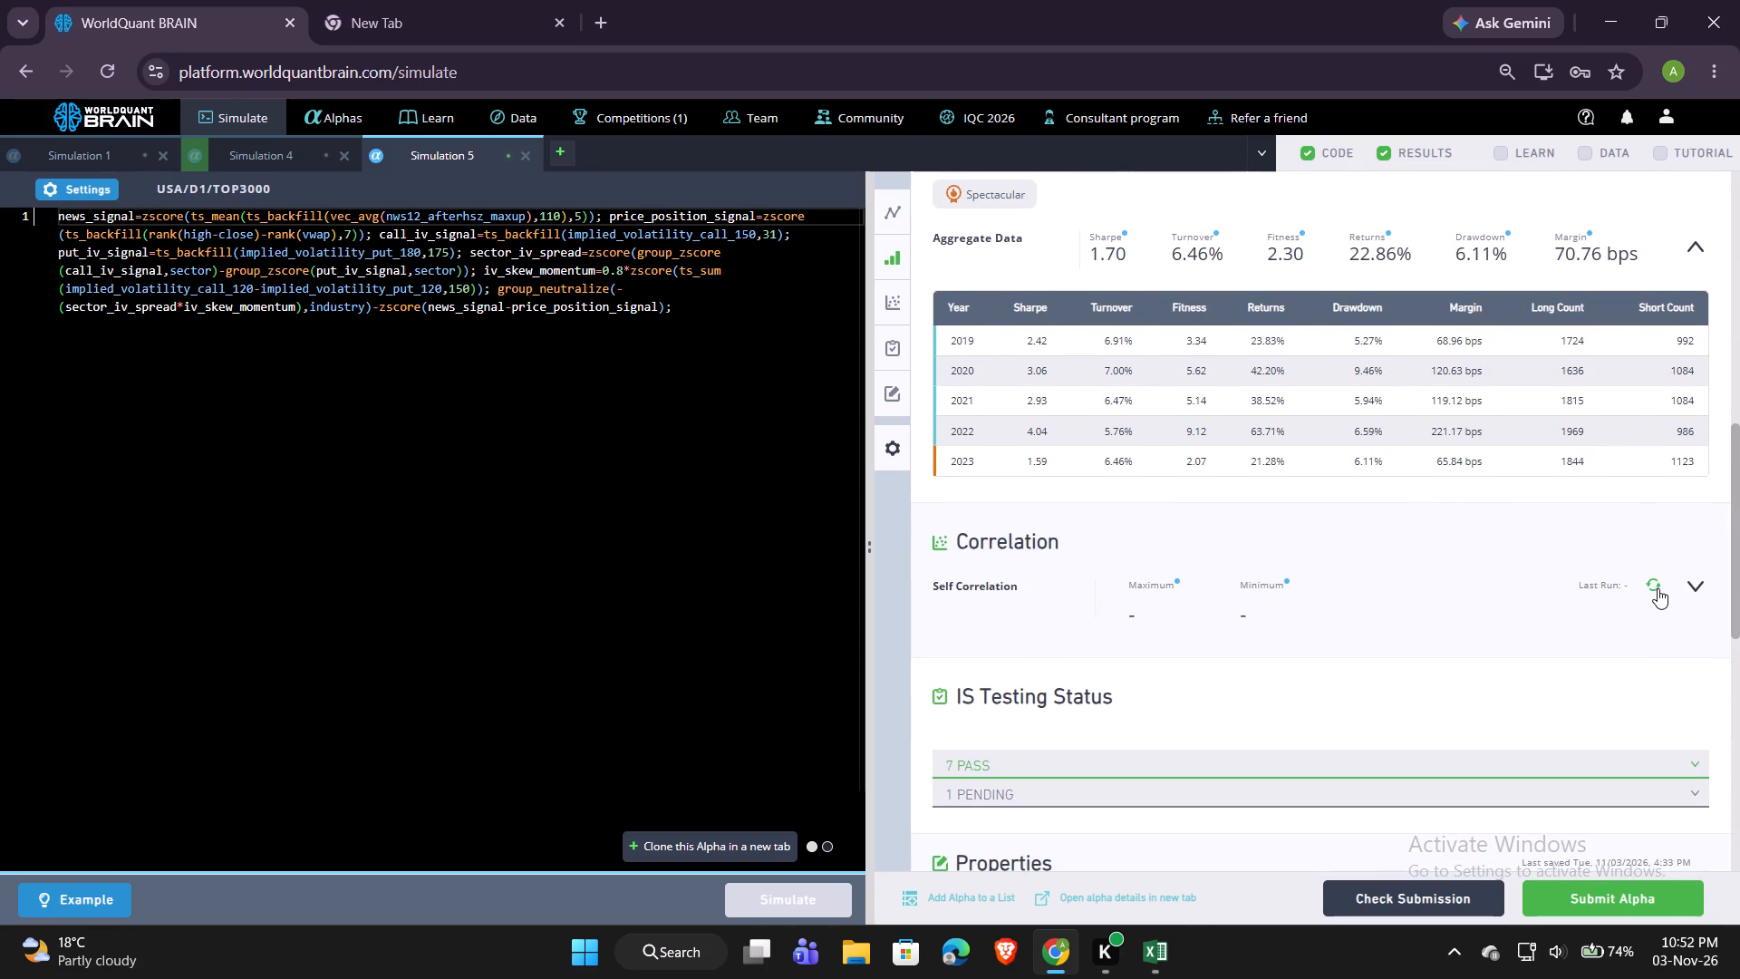
click(1652, 584)
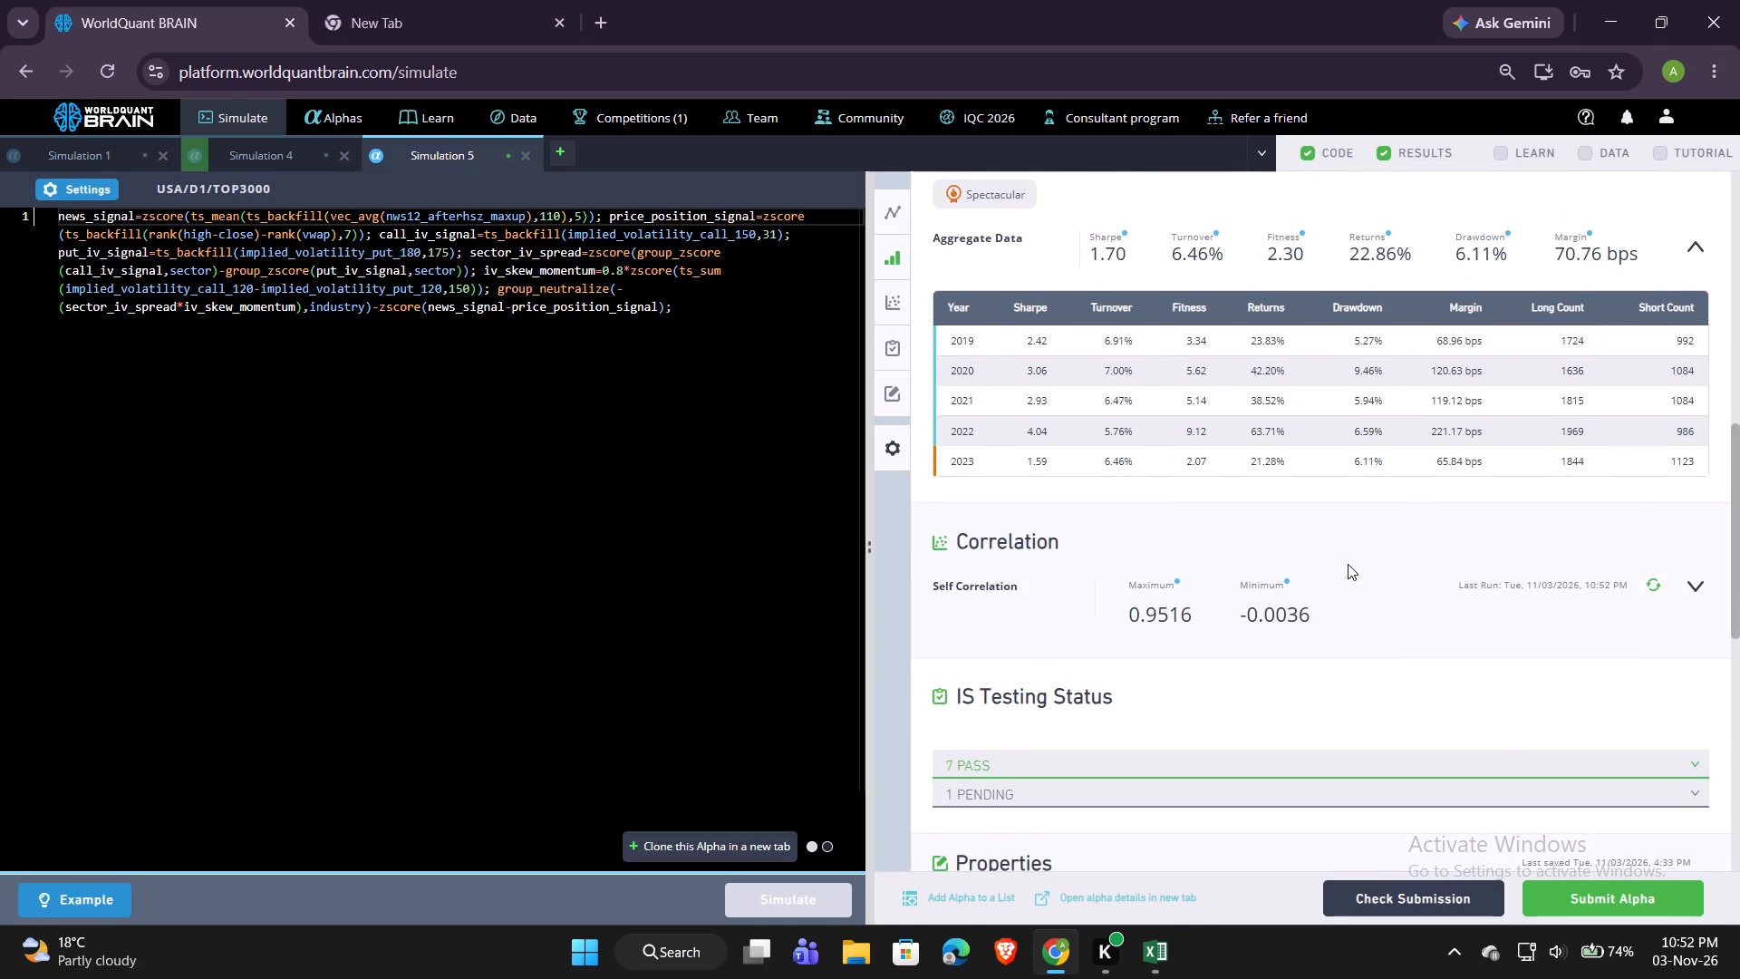
Replace the outer ts_mean operator in Simulation 5's news_signal with ts_rank from the suggested operators and run the simulation.
click(238, 216)
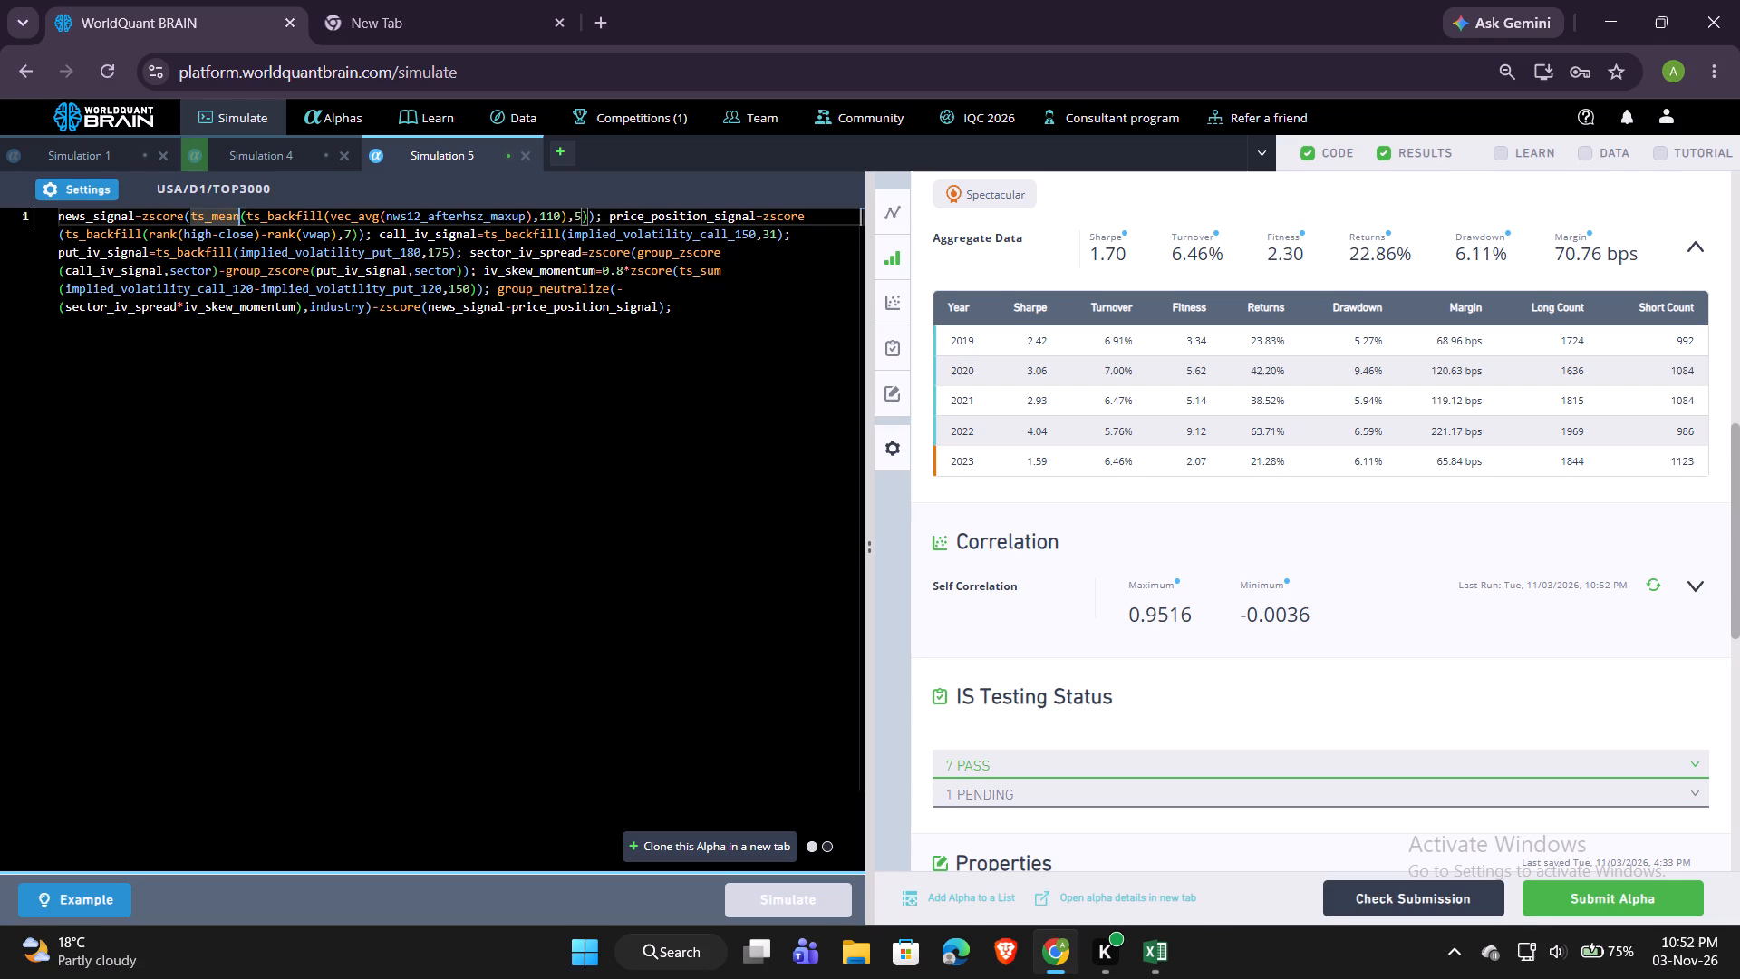
key(BackSpace)
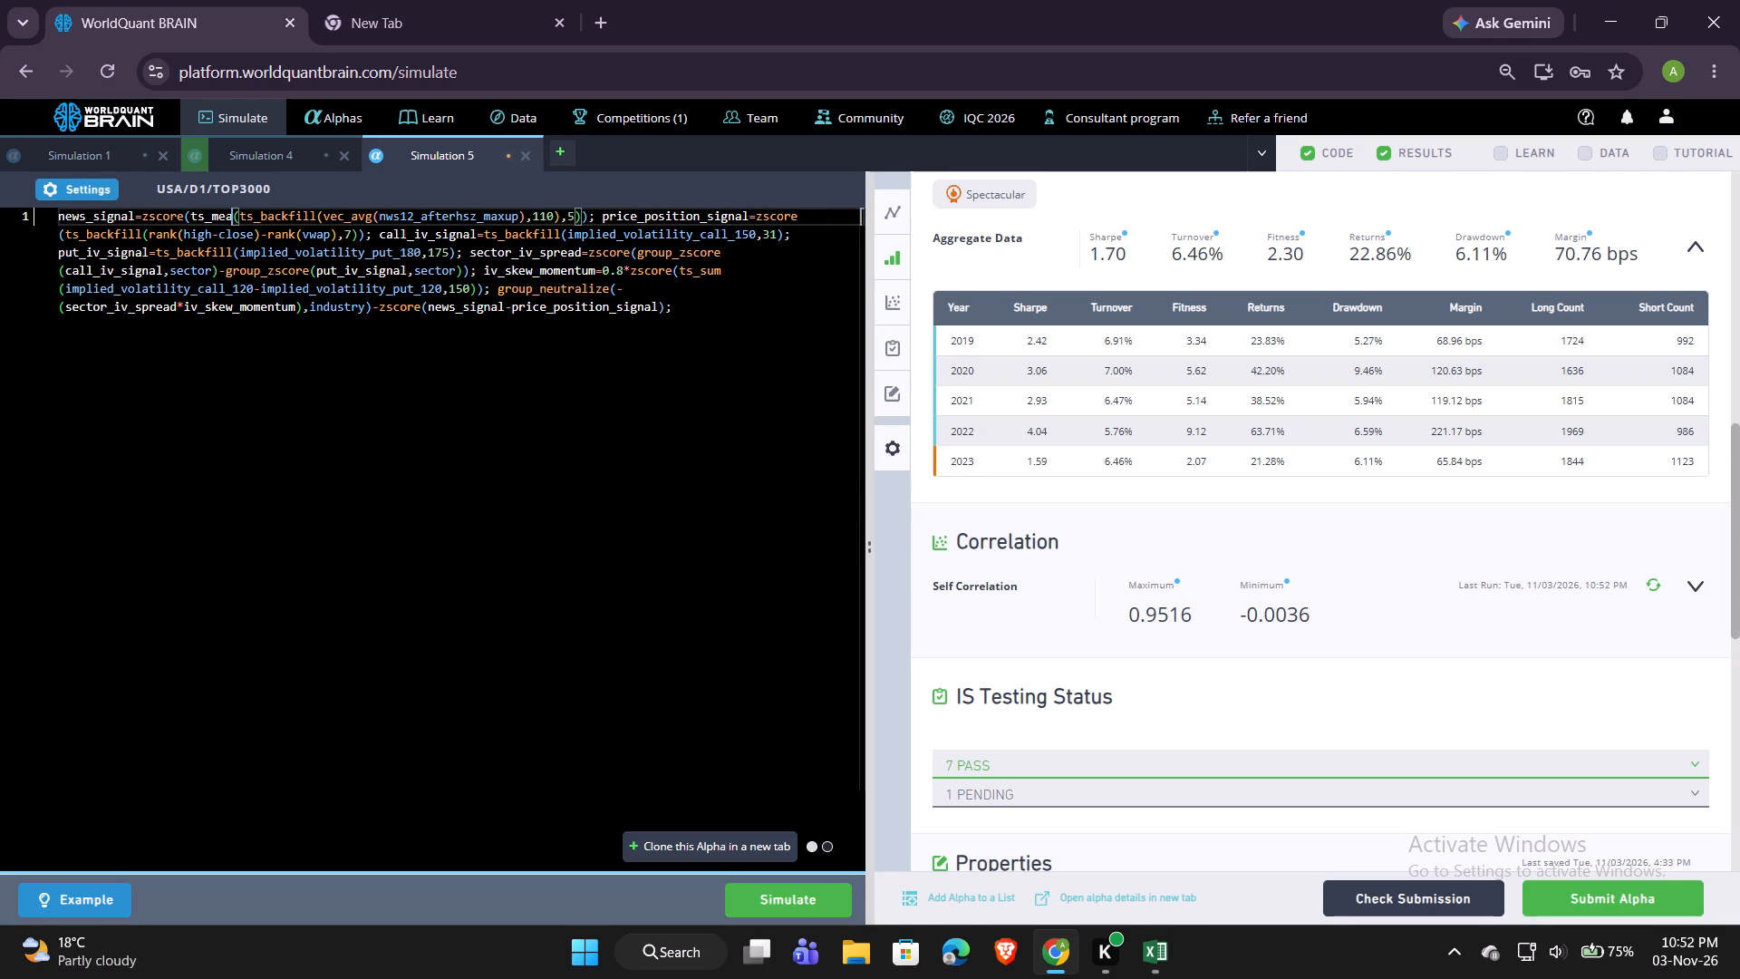
key(BackSpace)
key(BackSpace)
key(BackSpace)
key(BackSpace)
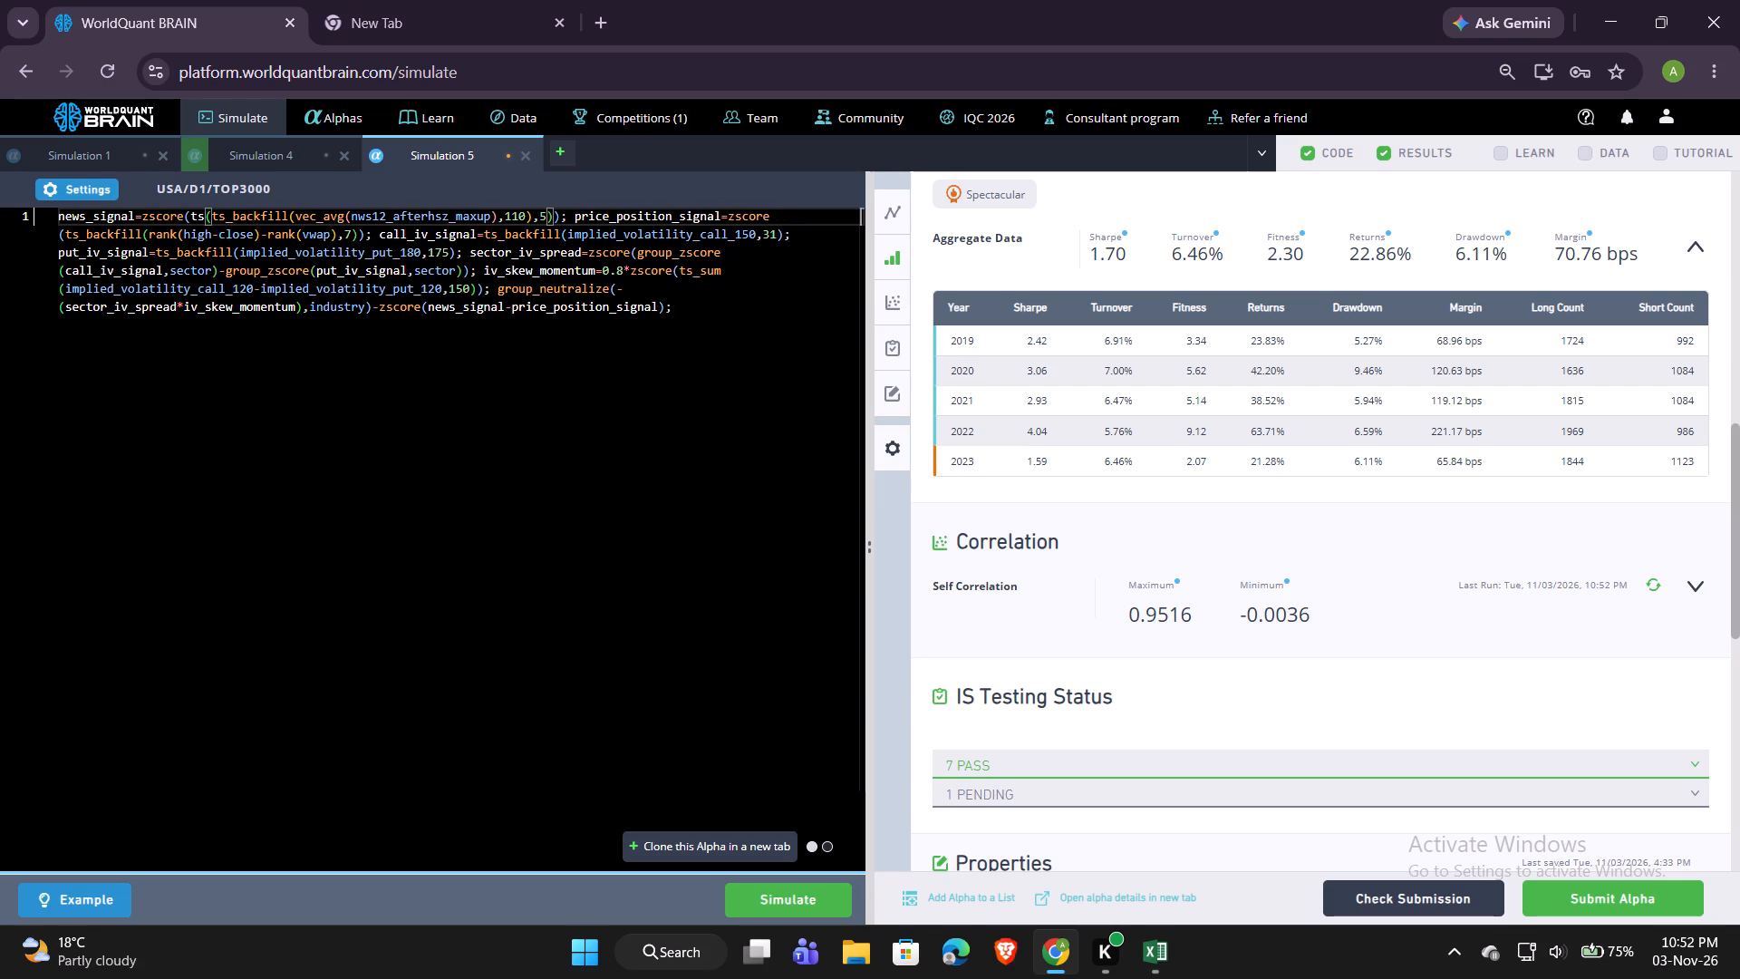
key(shift+underscore)
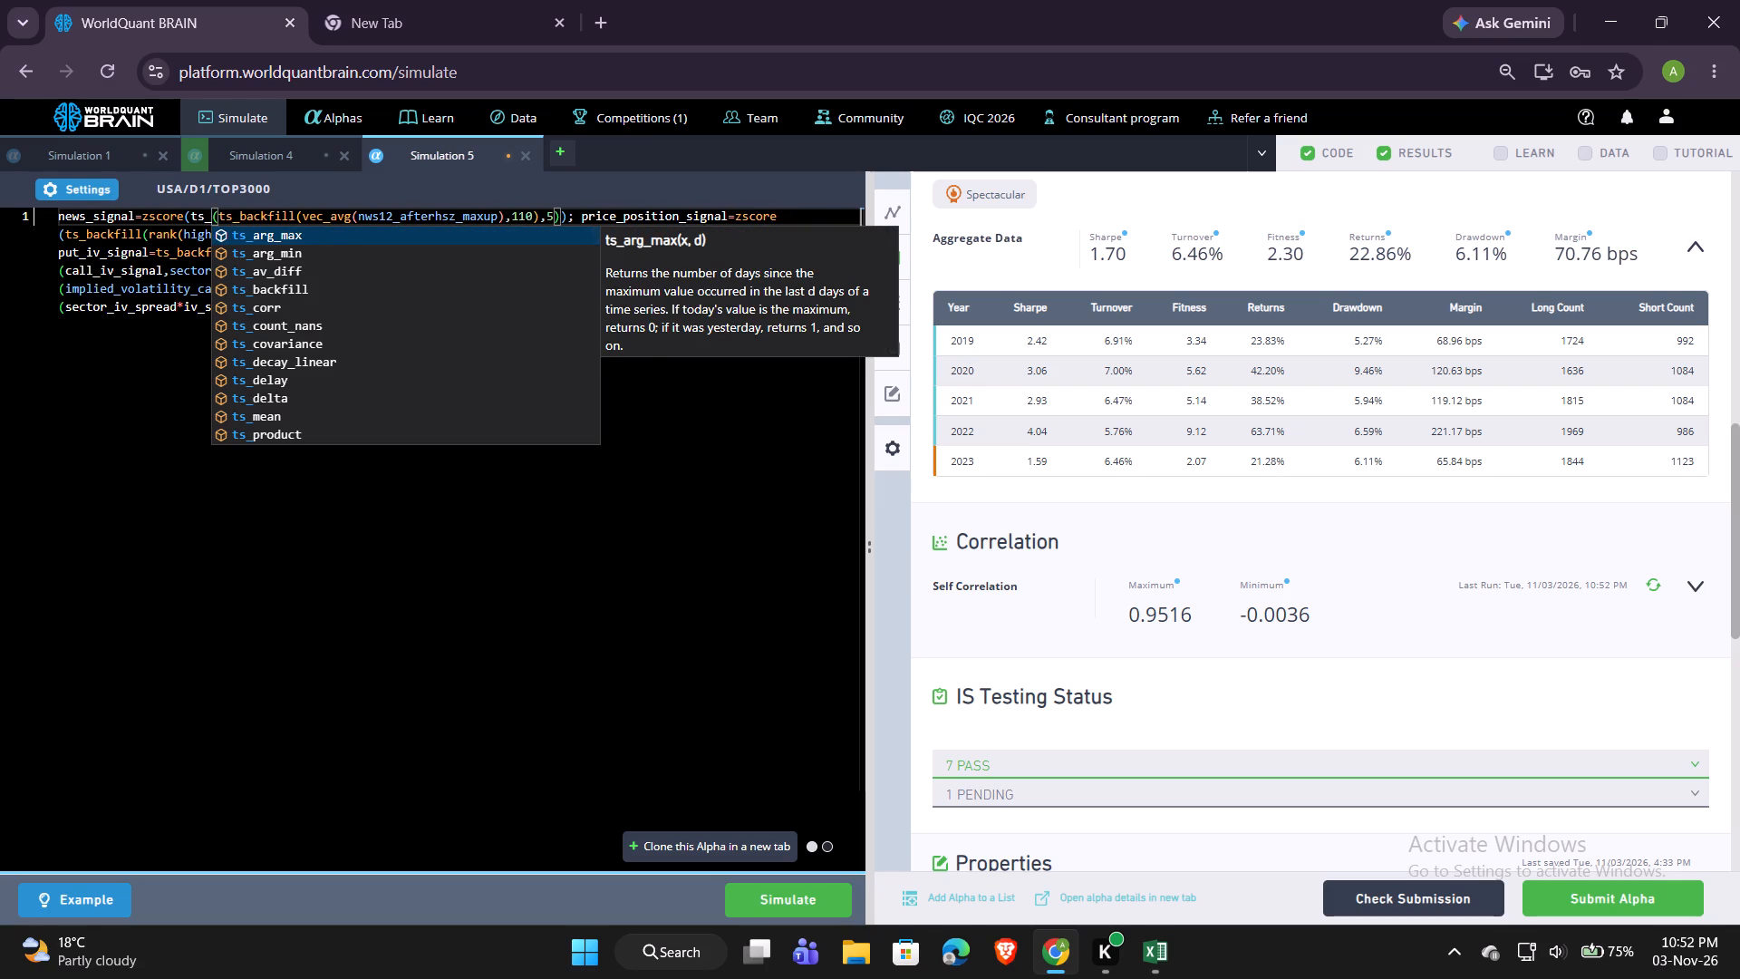
key(Down)
key(Down)
key(Down)
key(Down)
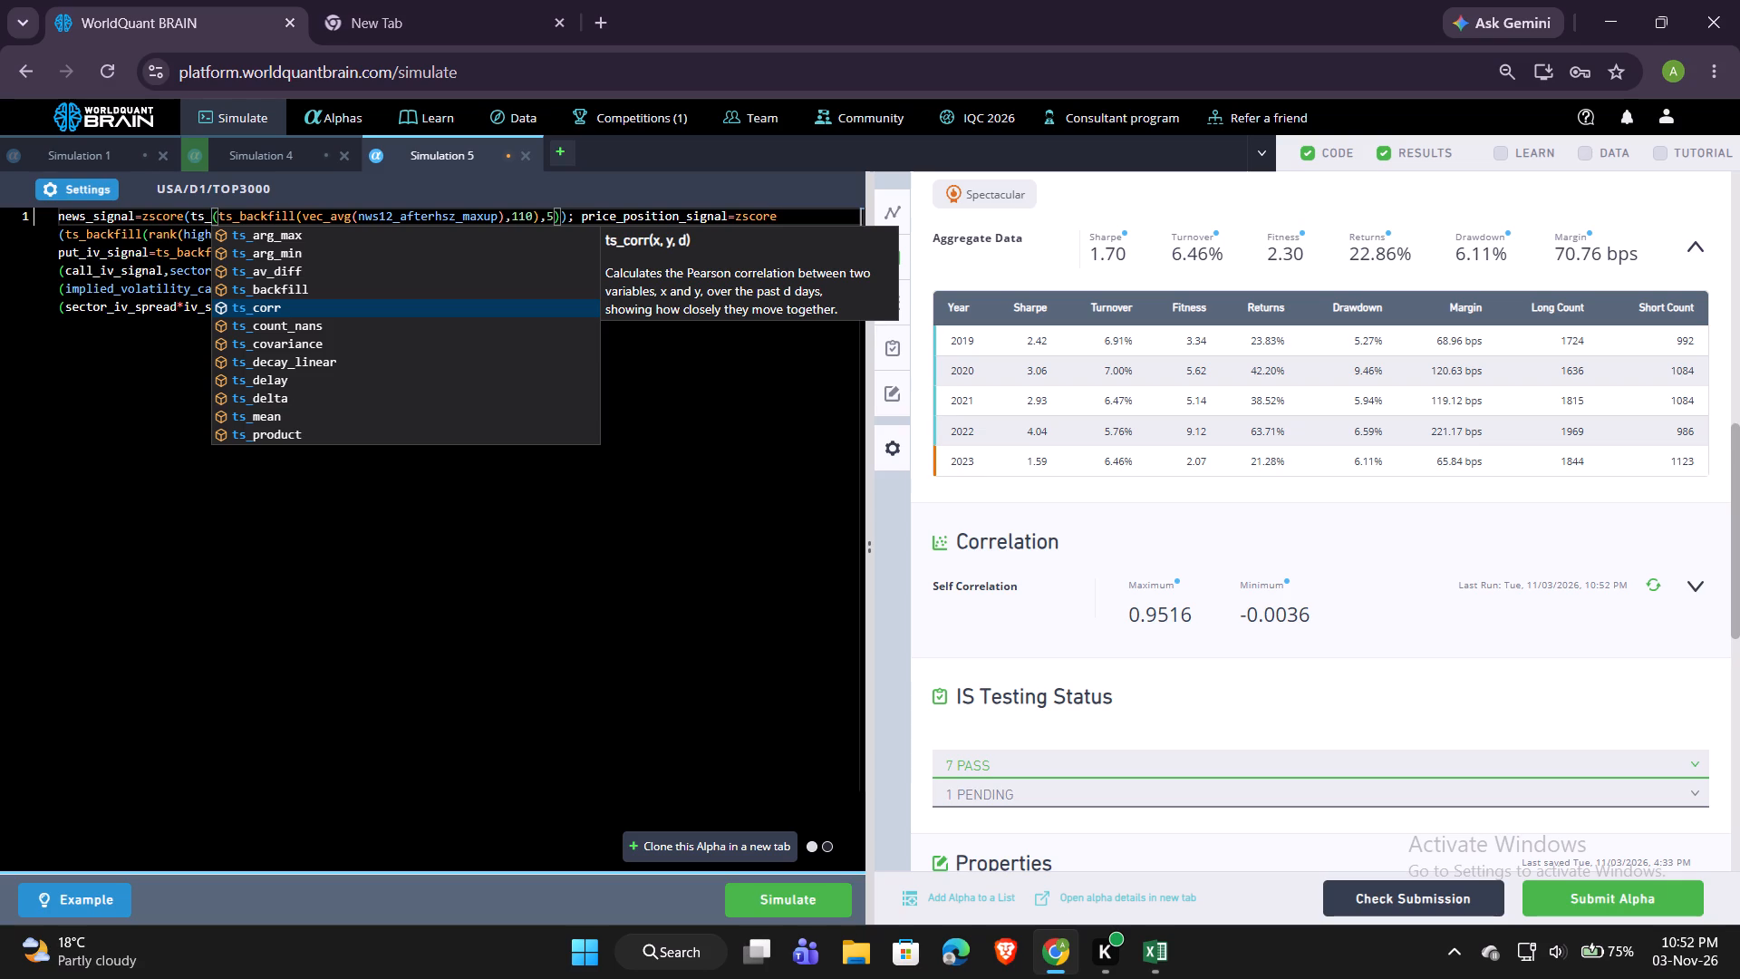
key(Down)
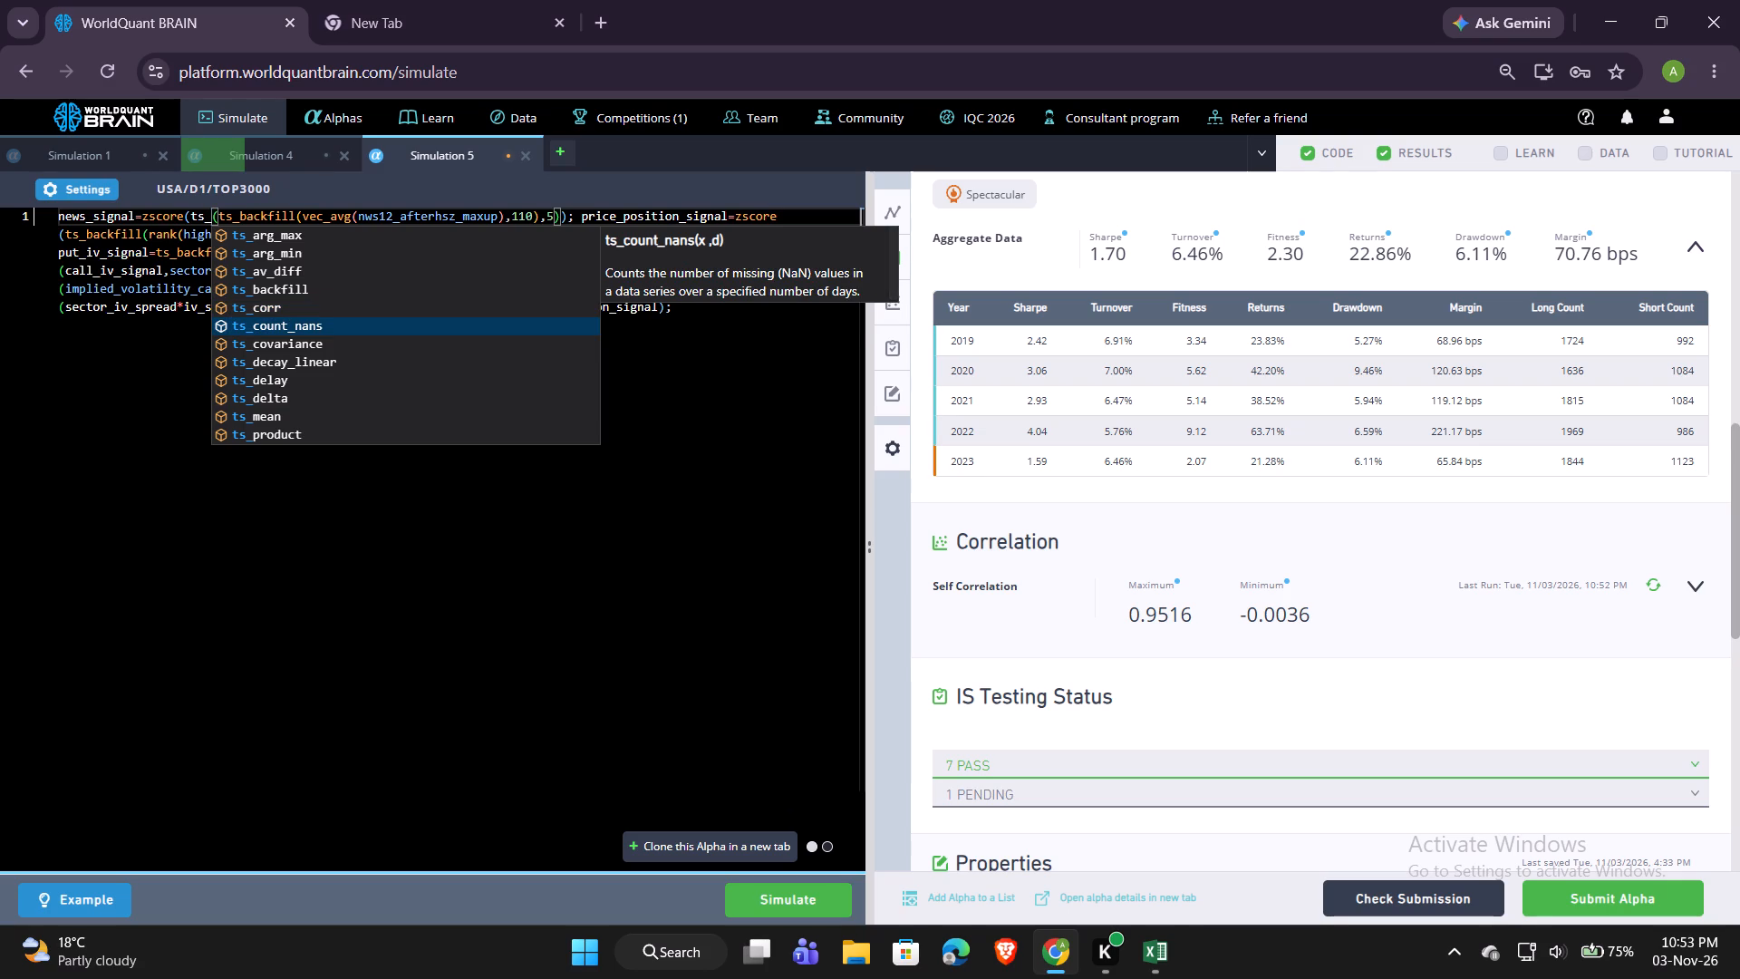
key(Down)
key(Down)
key(Down)
key(Down)
key(Down)
key(Down)
key(Down)
key(Down)
key(Down)
key(Down)
key(Down)
key(Down)
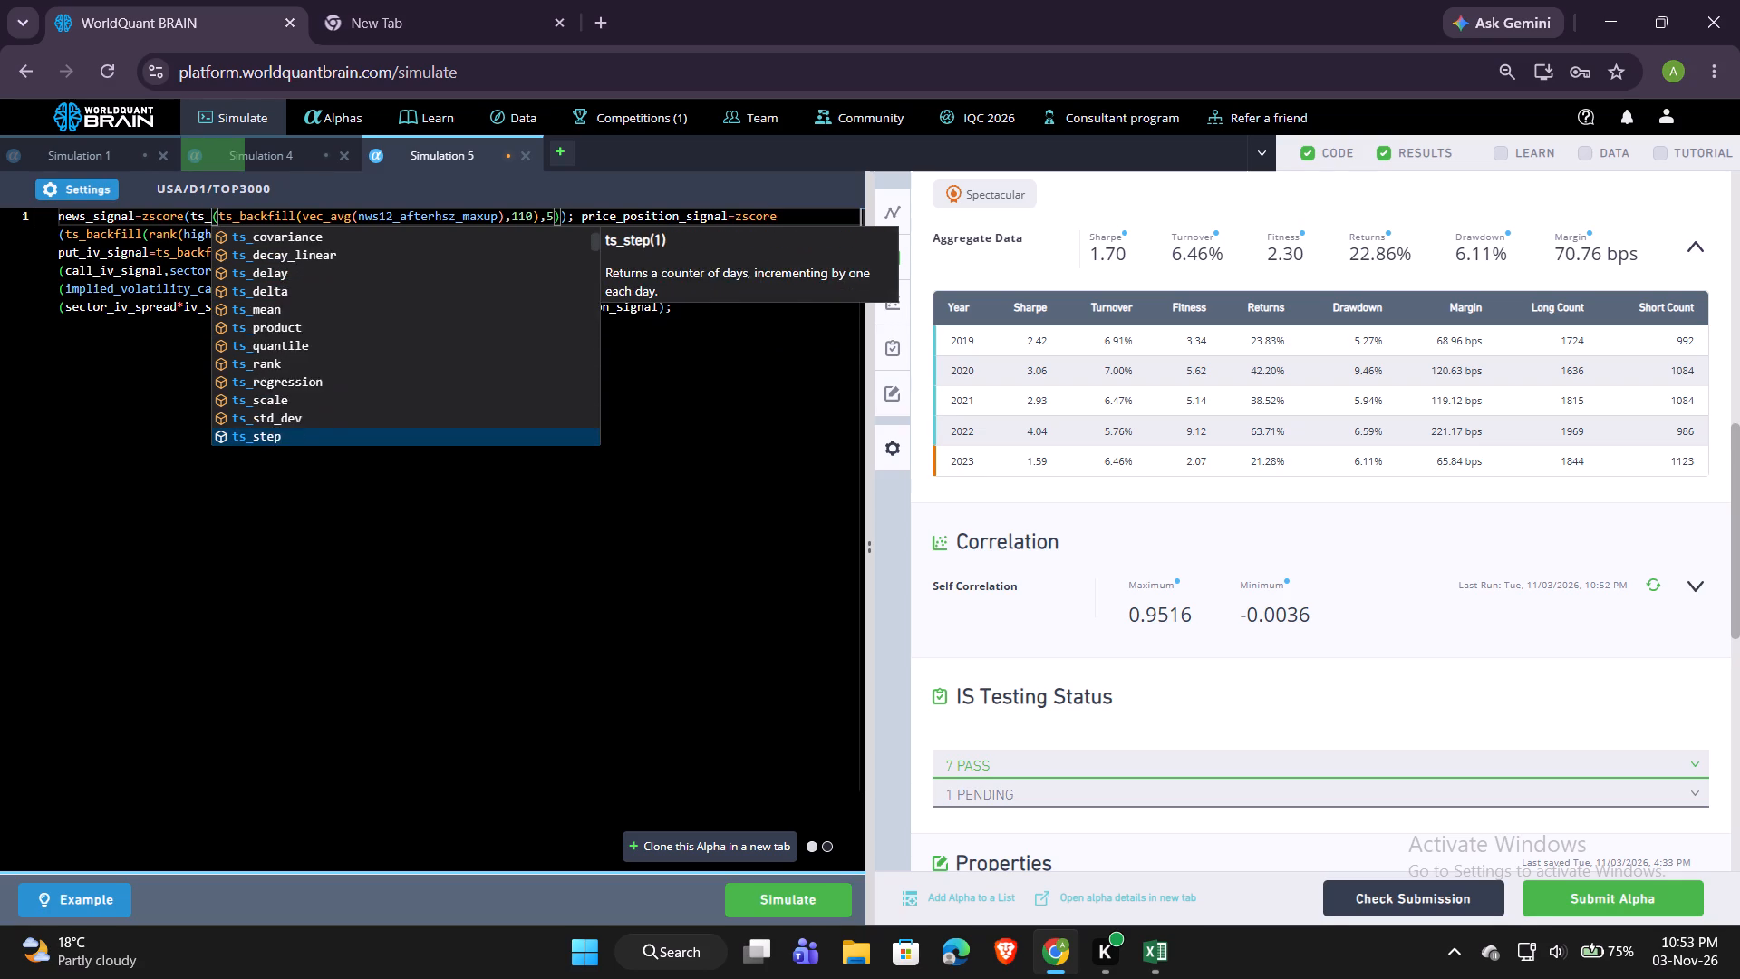
key(Down)
key(Down)
key(Down)
key(Down)
key(Down)
key(Up)
key(Up)
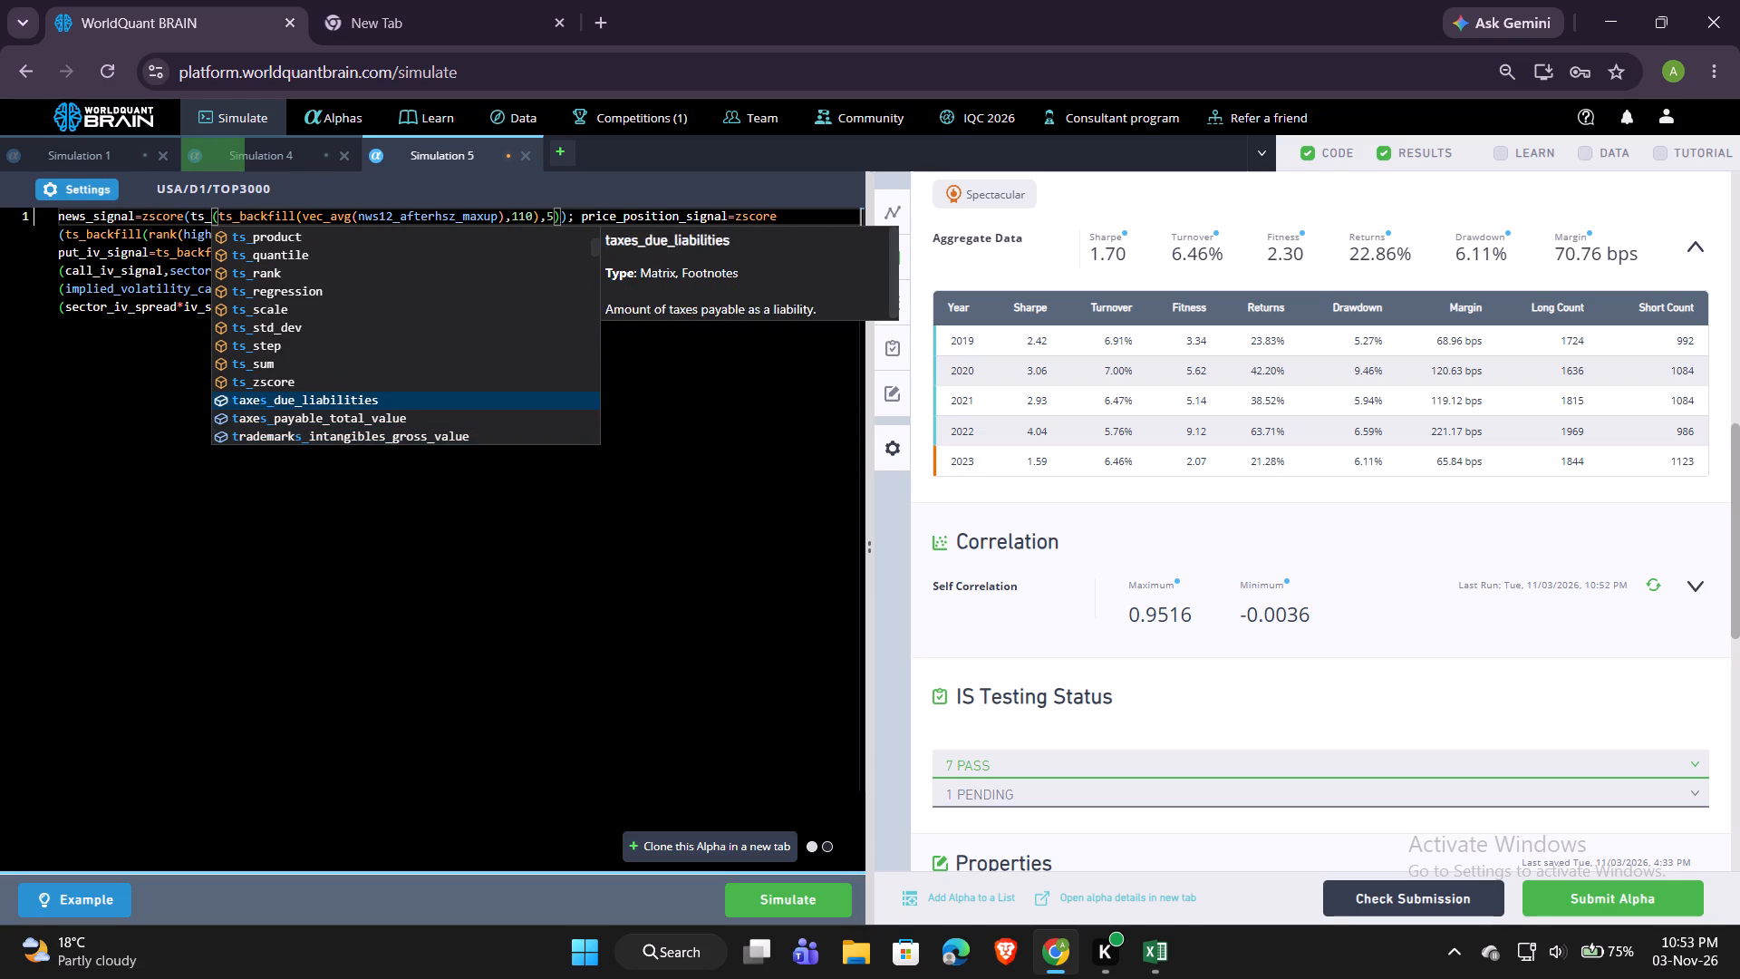
key(Up)
key(Up)
key(Up)
key(Up)
key(Up)
key(Up)
key(Up)
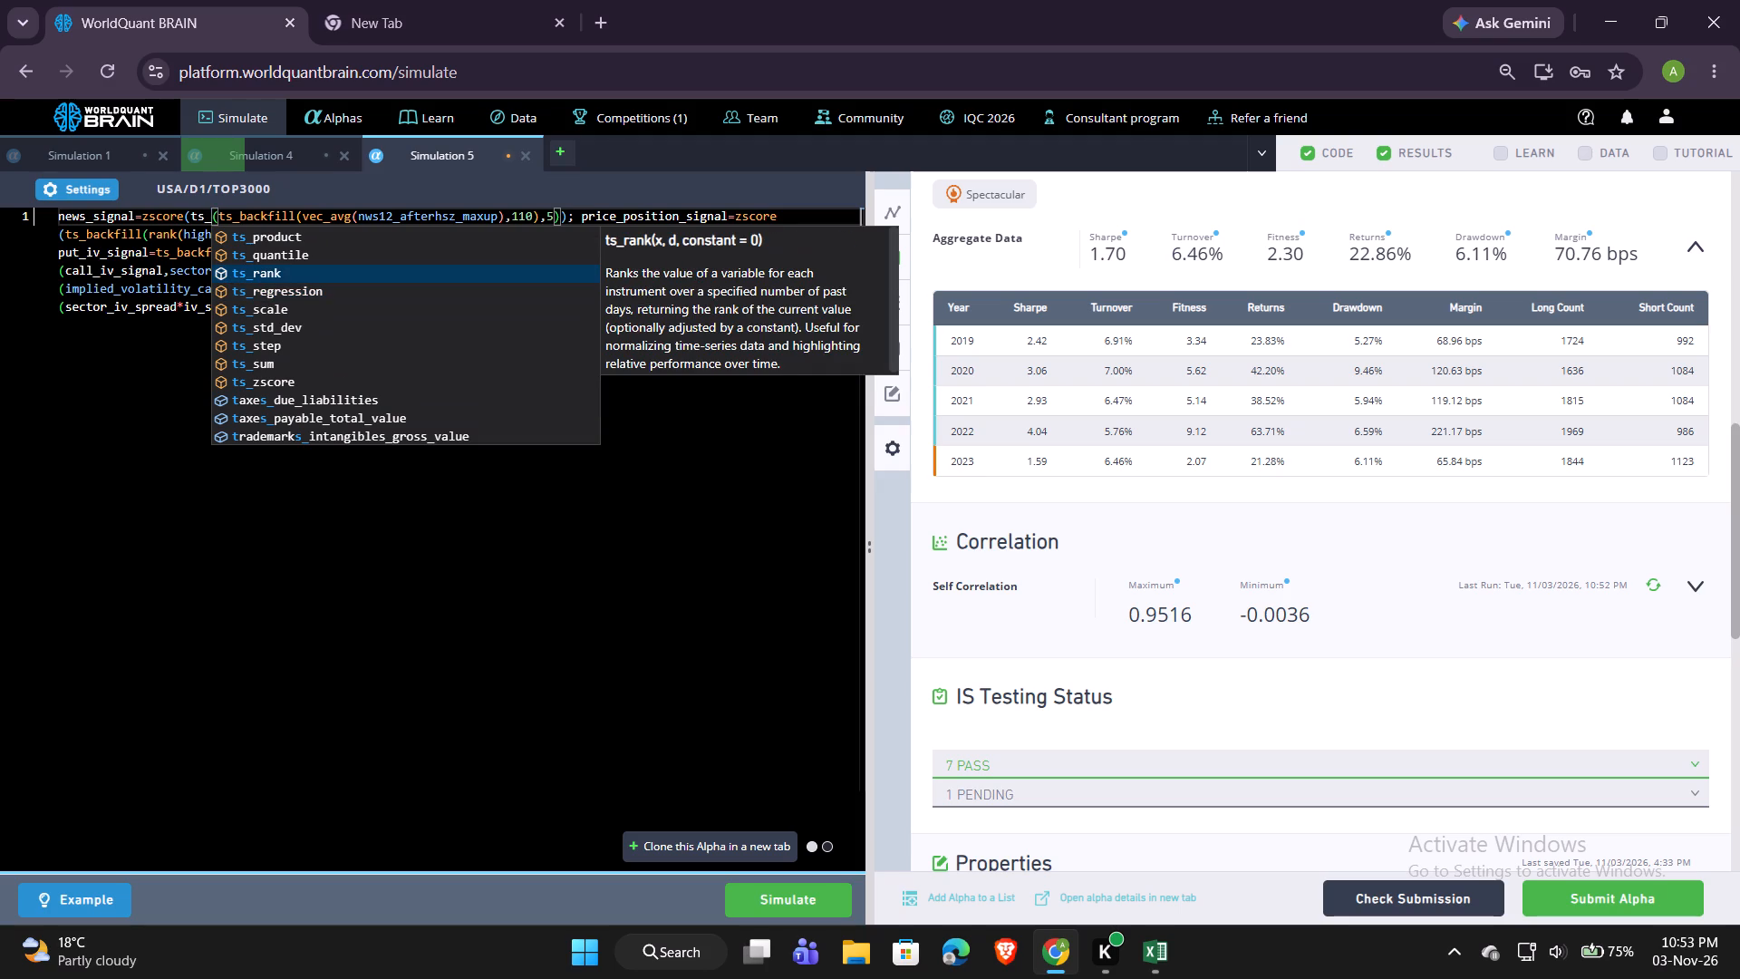
key(Return)
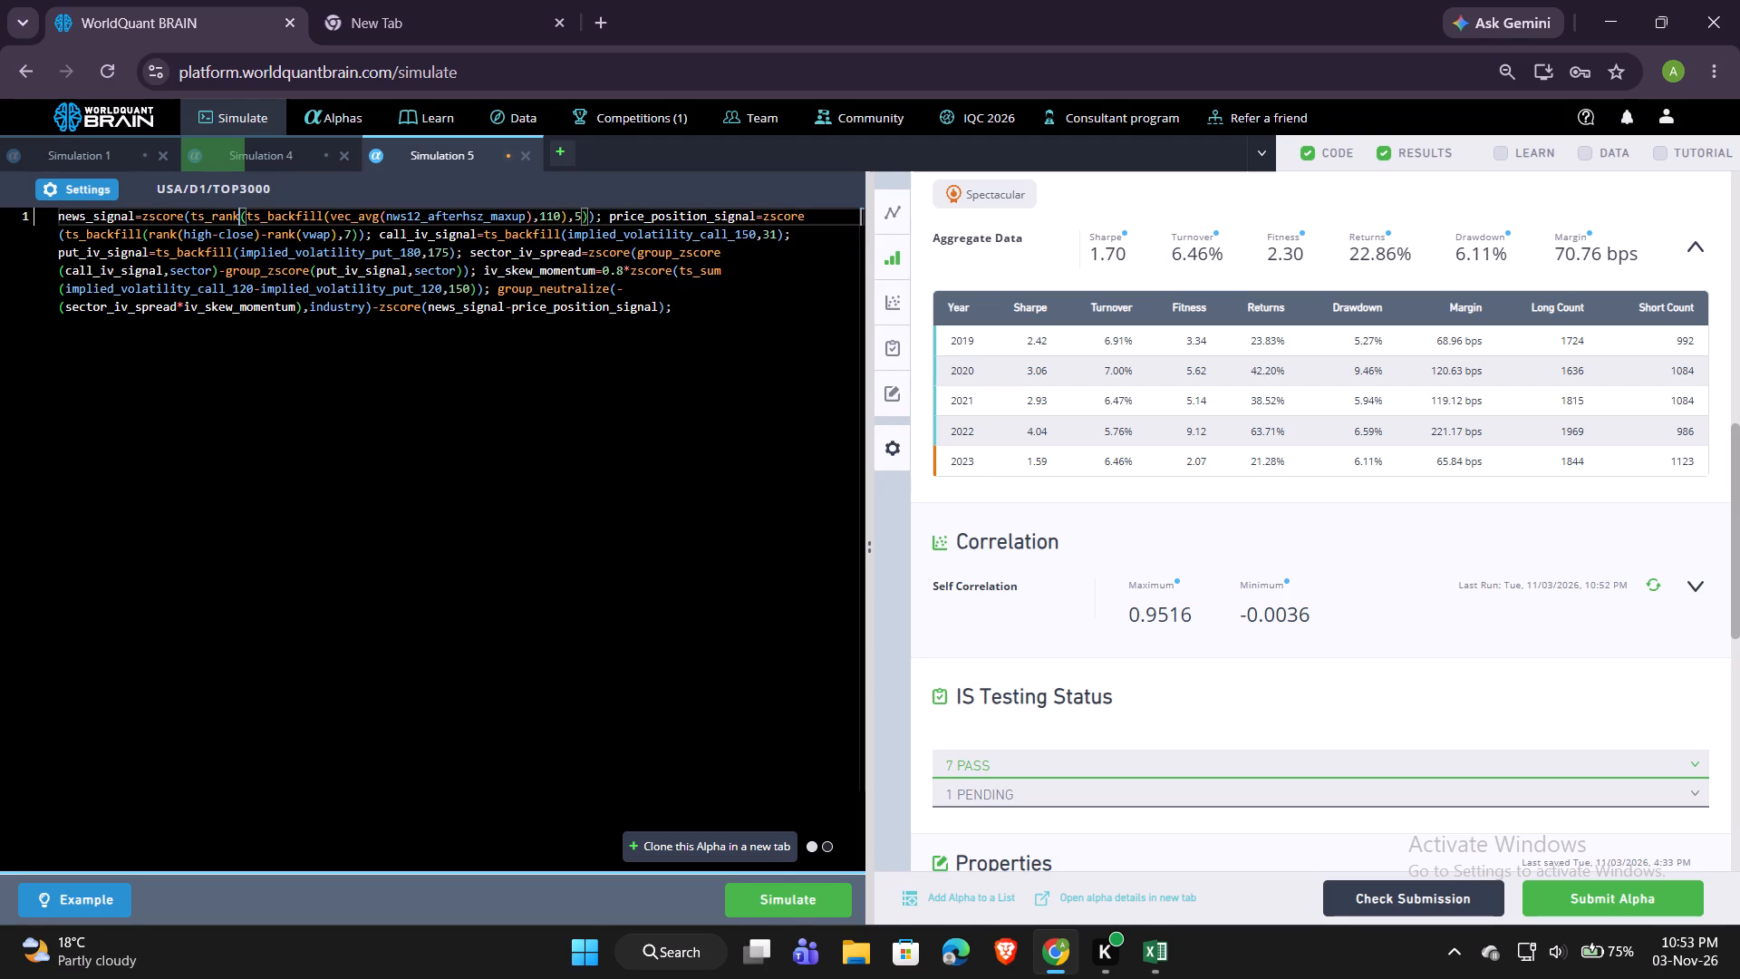
click(786, 897)
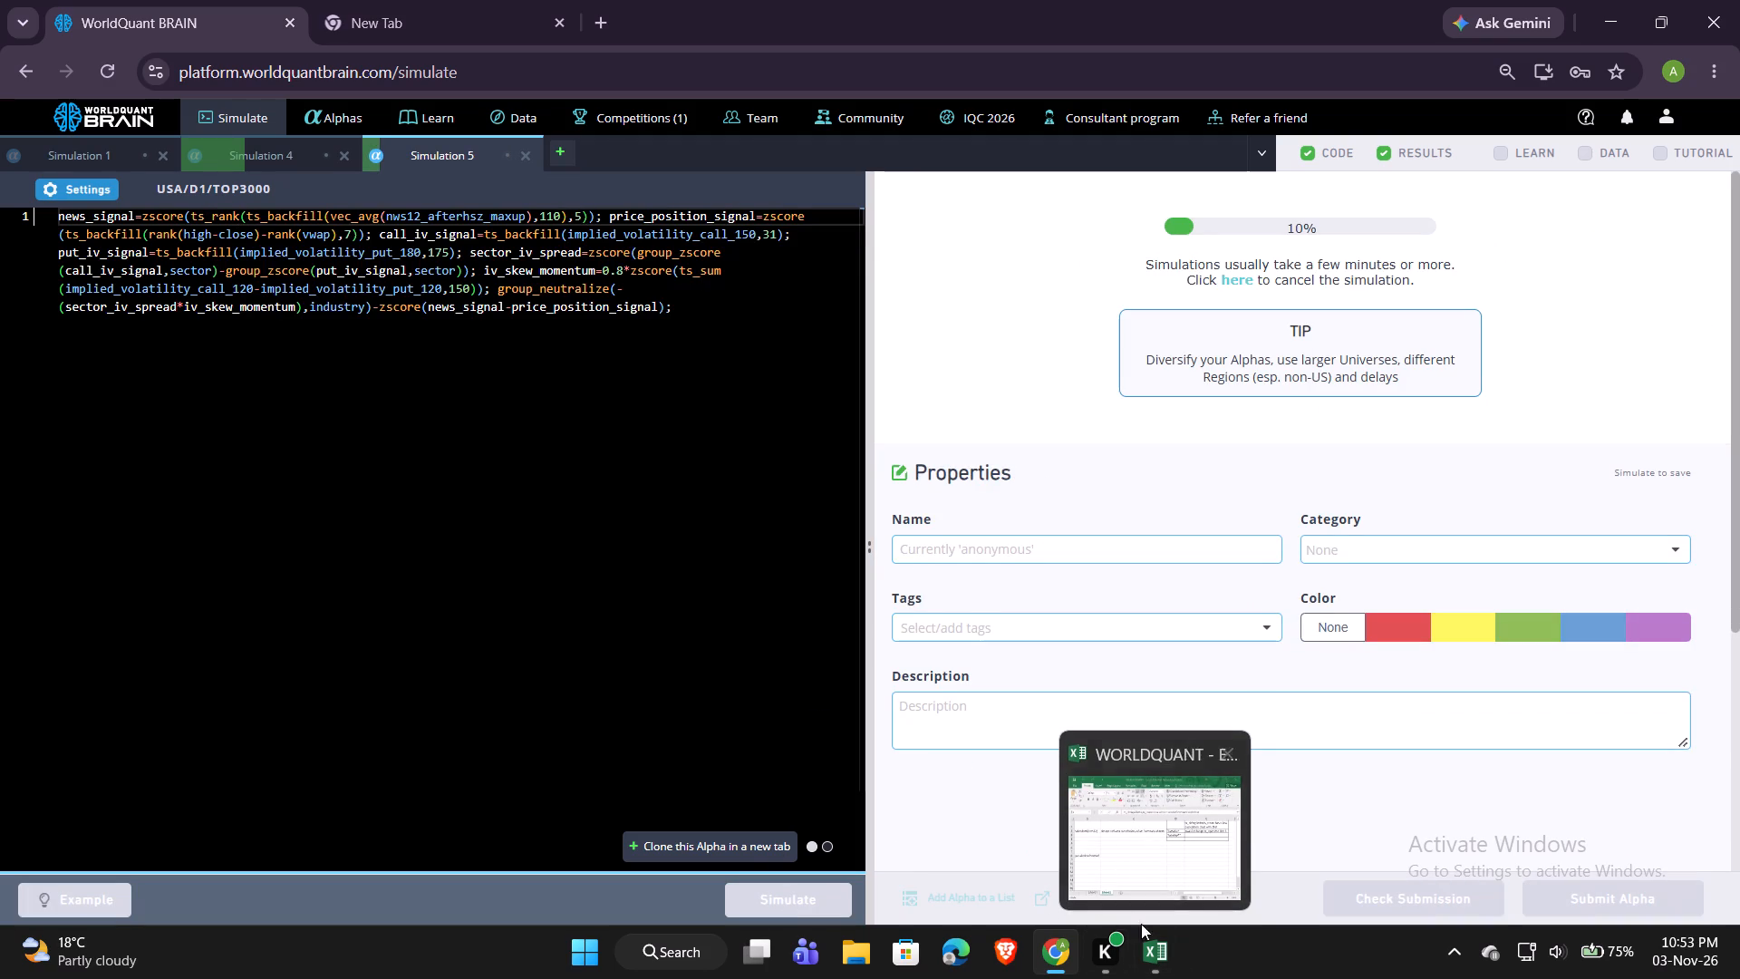
Switch to the Excel workbook and clear the correlation note about ts_delay/delta and ts_mean from cell E1 on Sheet2.
click(1165, 953)
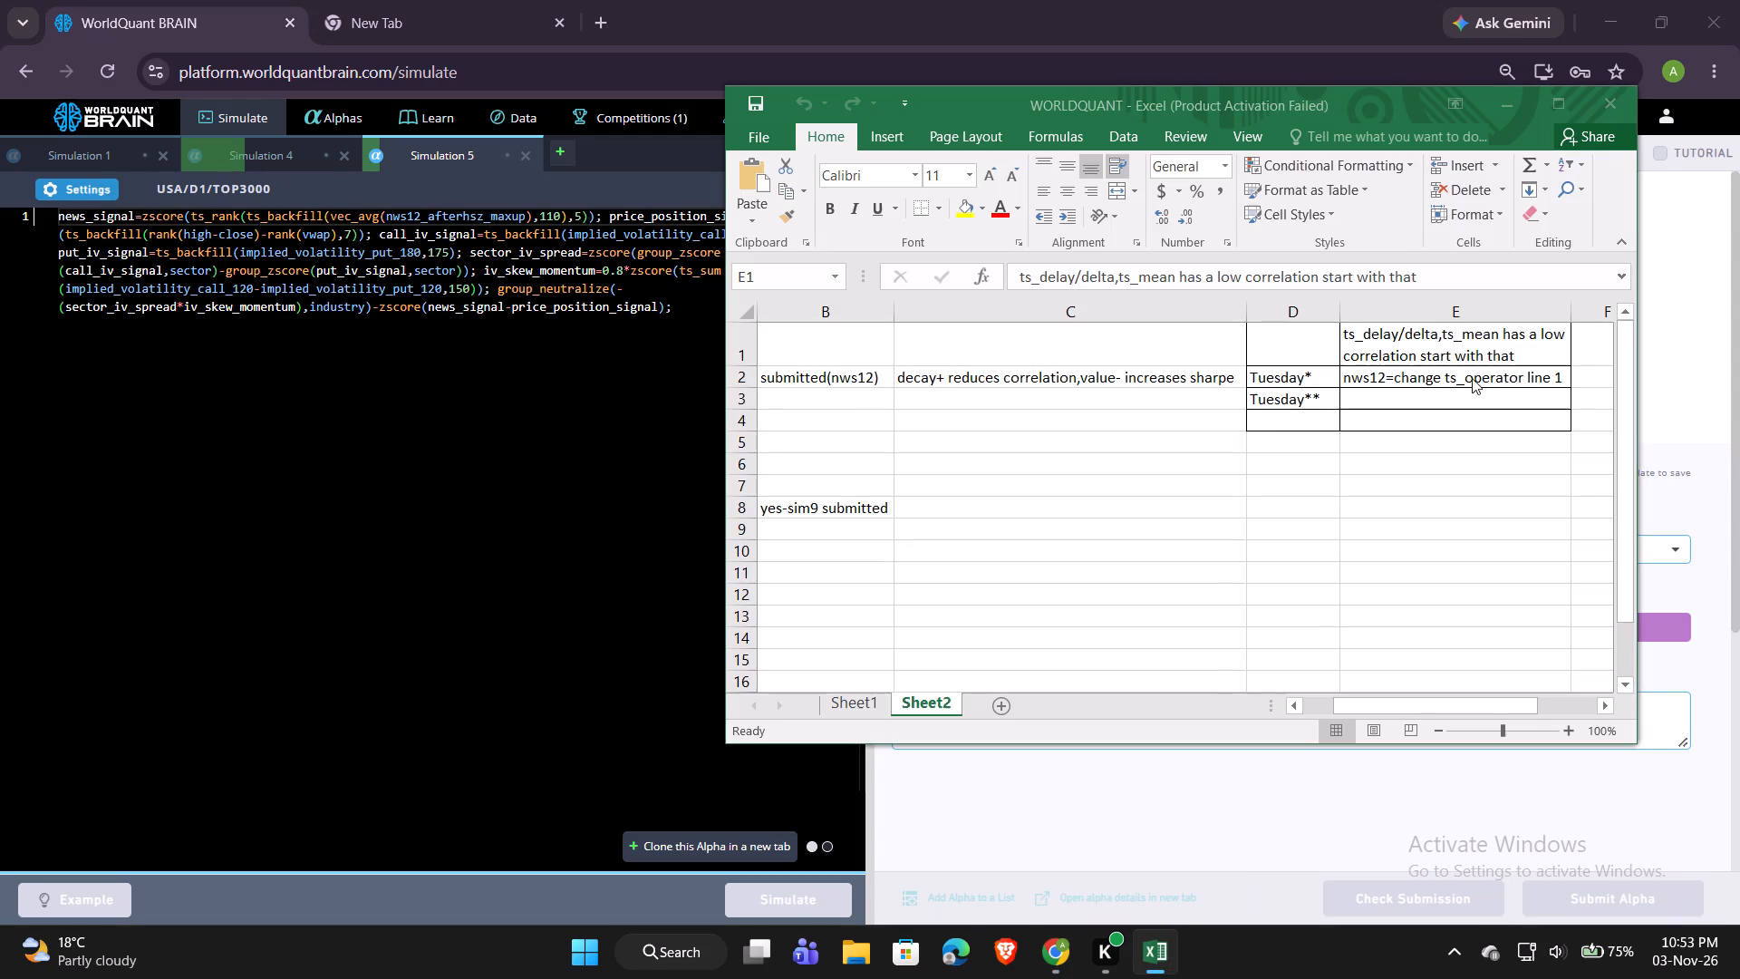
double_click(1520, 344)
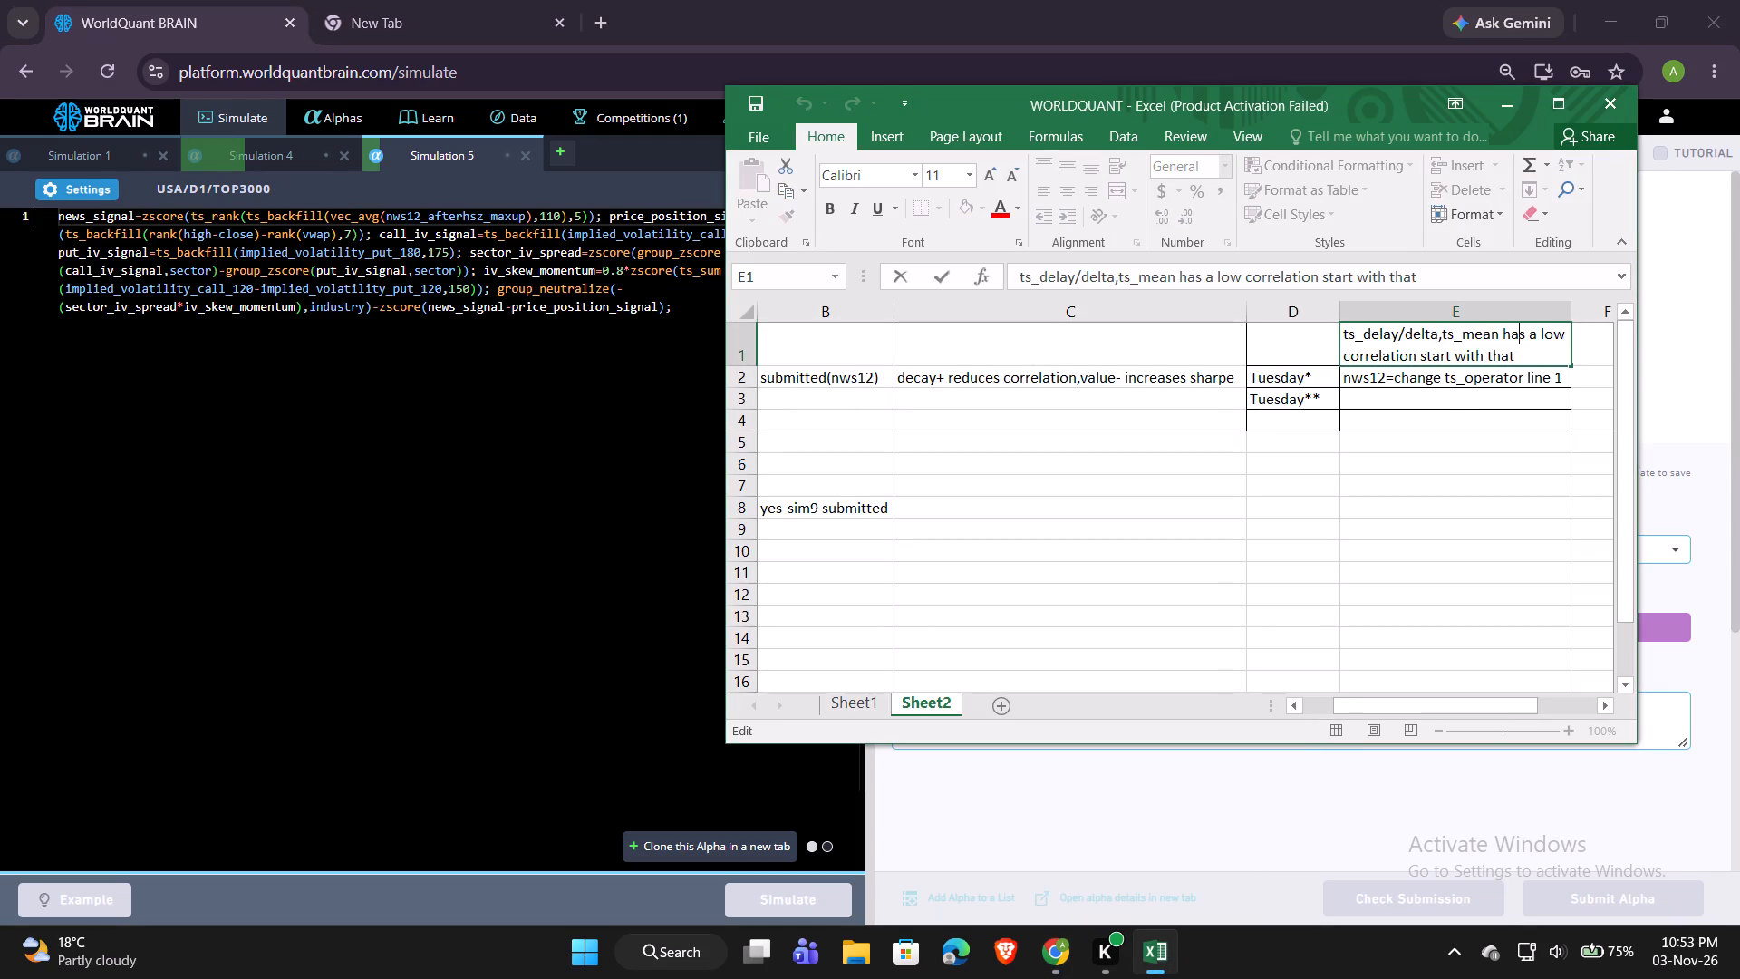
click(1522, 353)
drag(1522, 353, 1332, 340)
key(Delete)
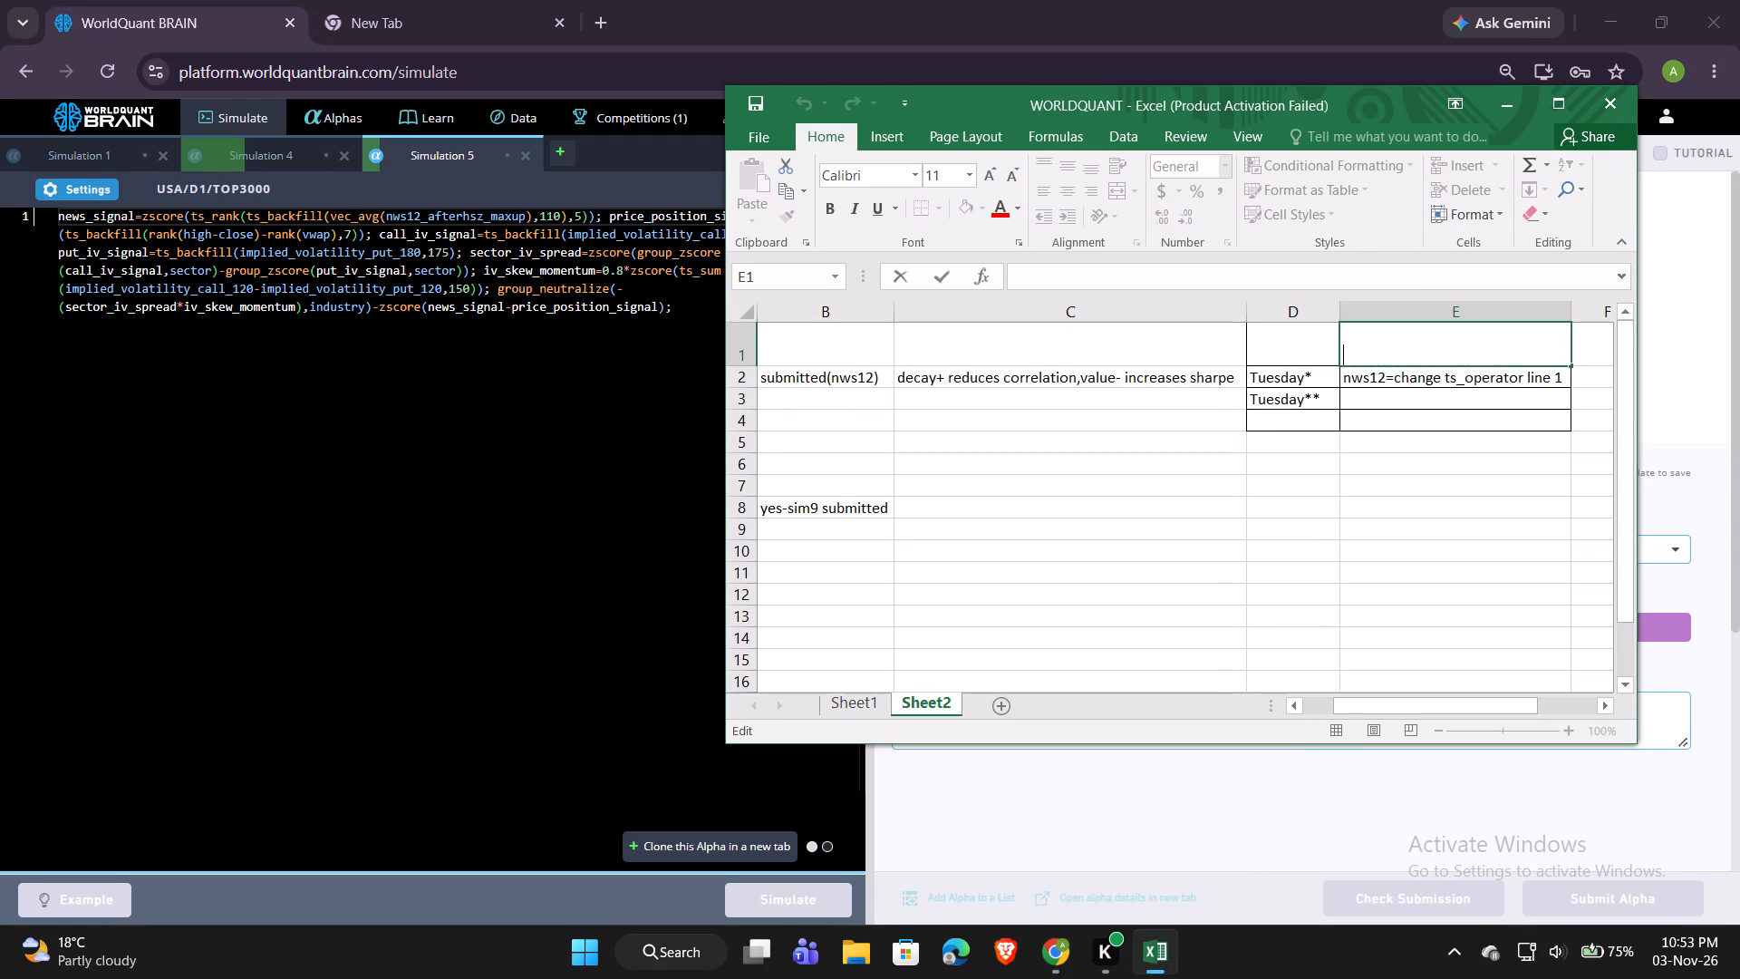
Return to WorldQuant BRAIN in Chrome and look through the submitted alphas back to those from mid-October 2026.
click(393, 405)
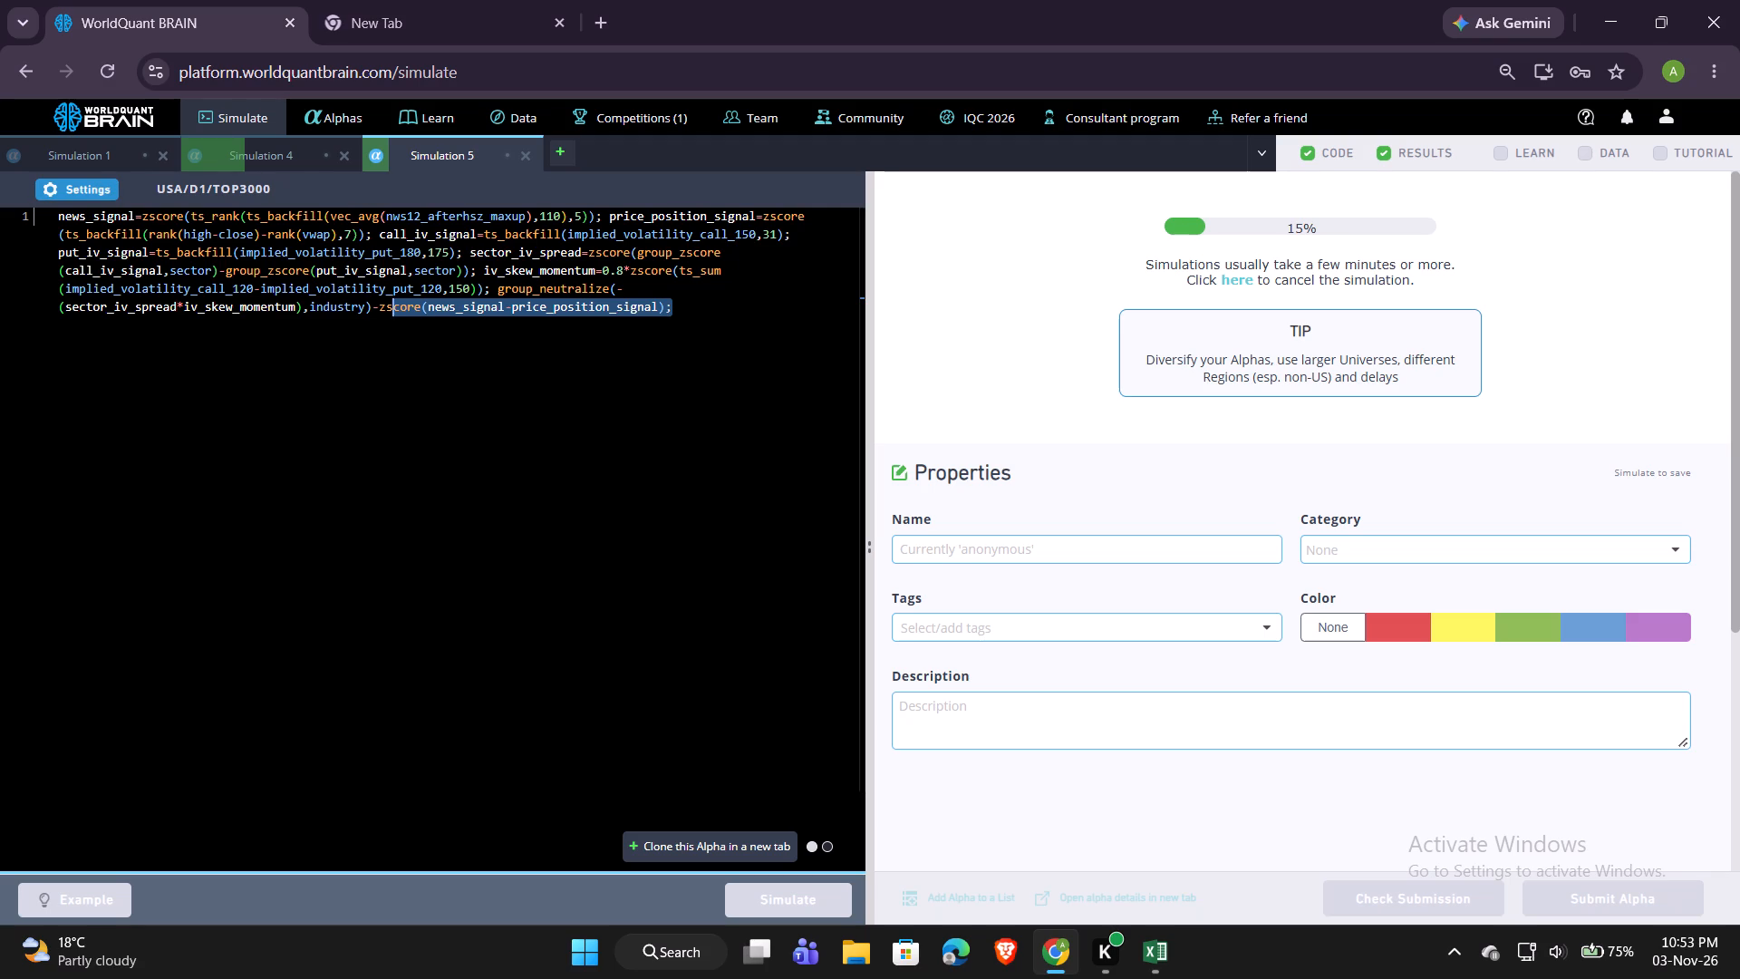
click(302, 165)
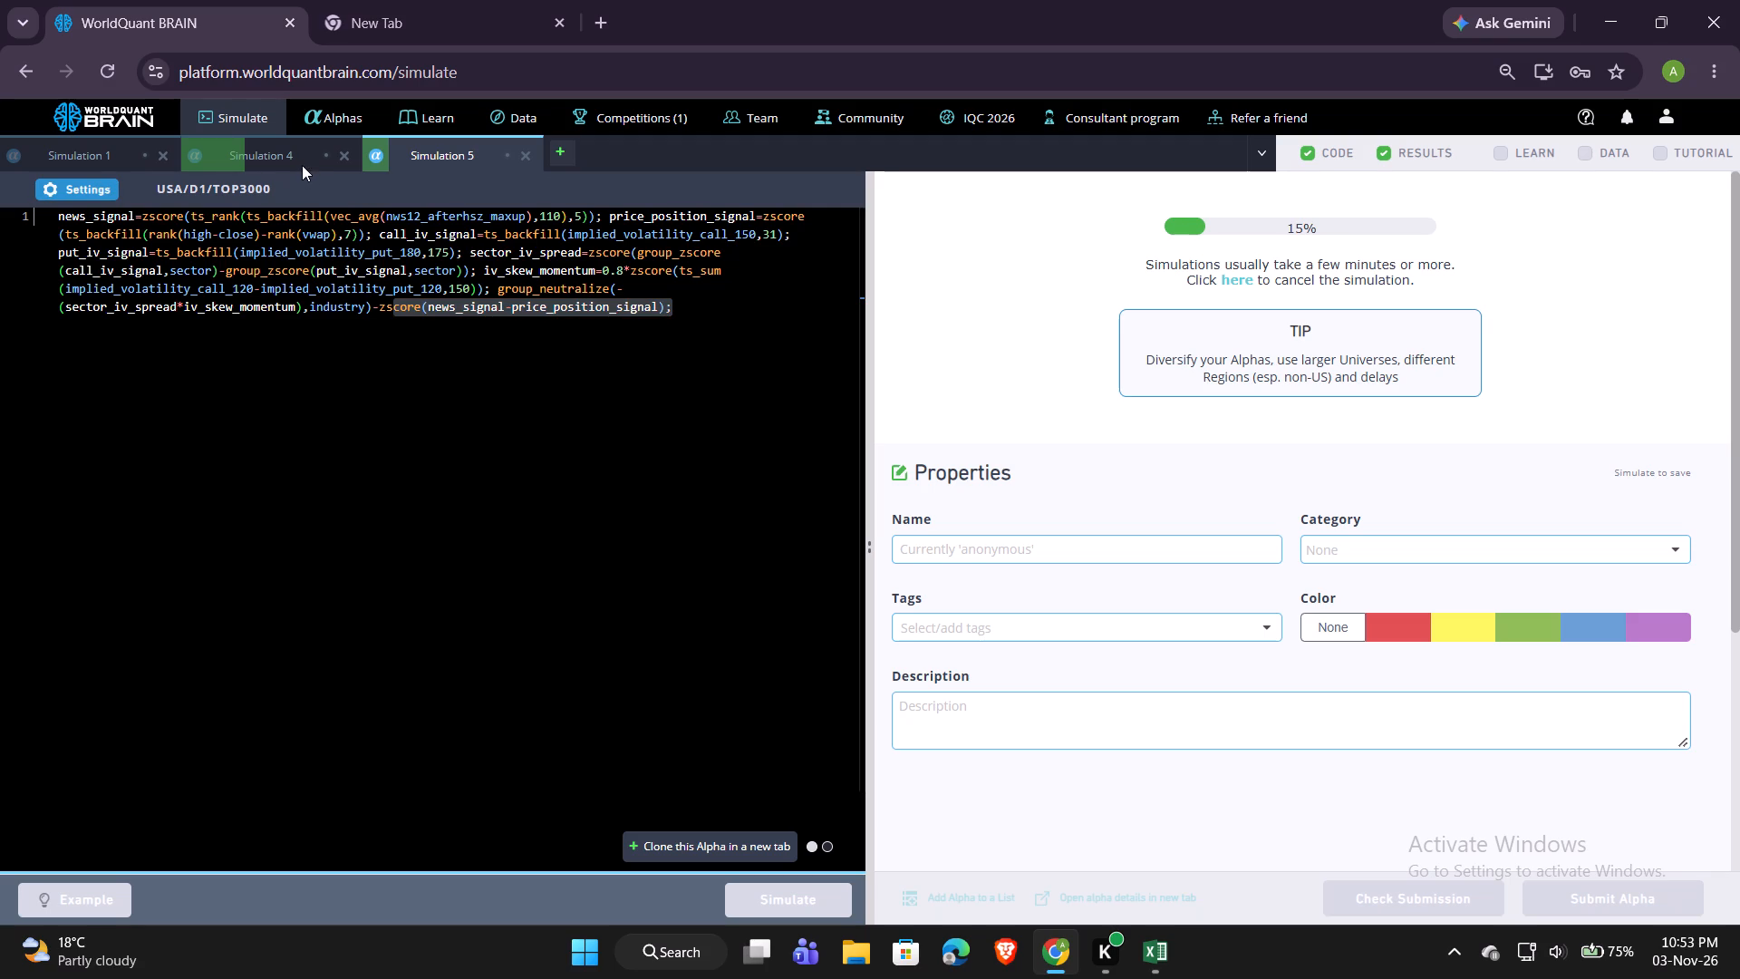
click(350, 111)
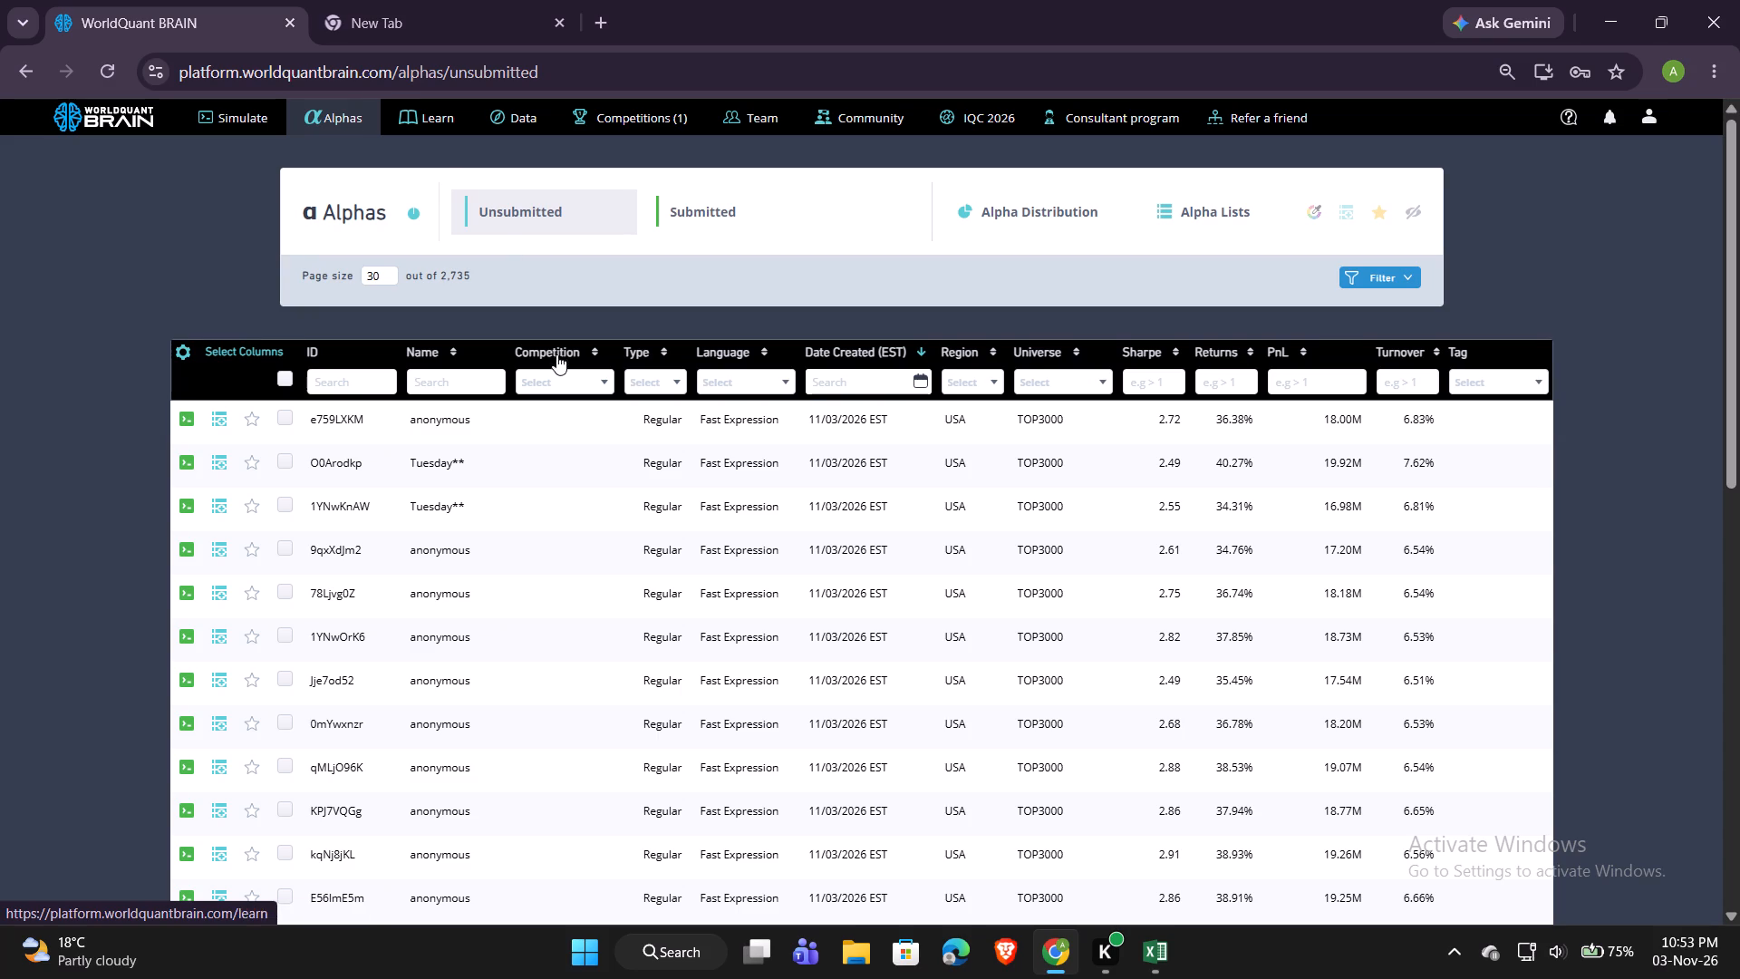
click(684, 213)
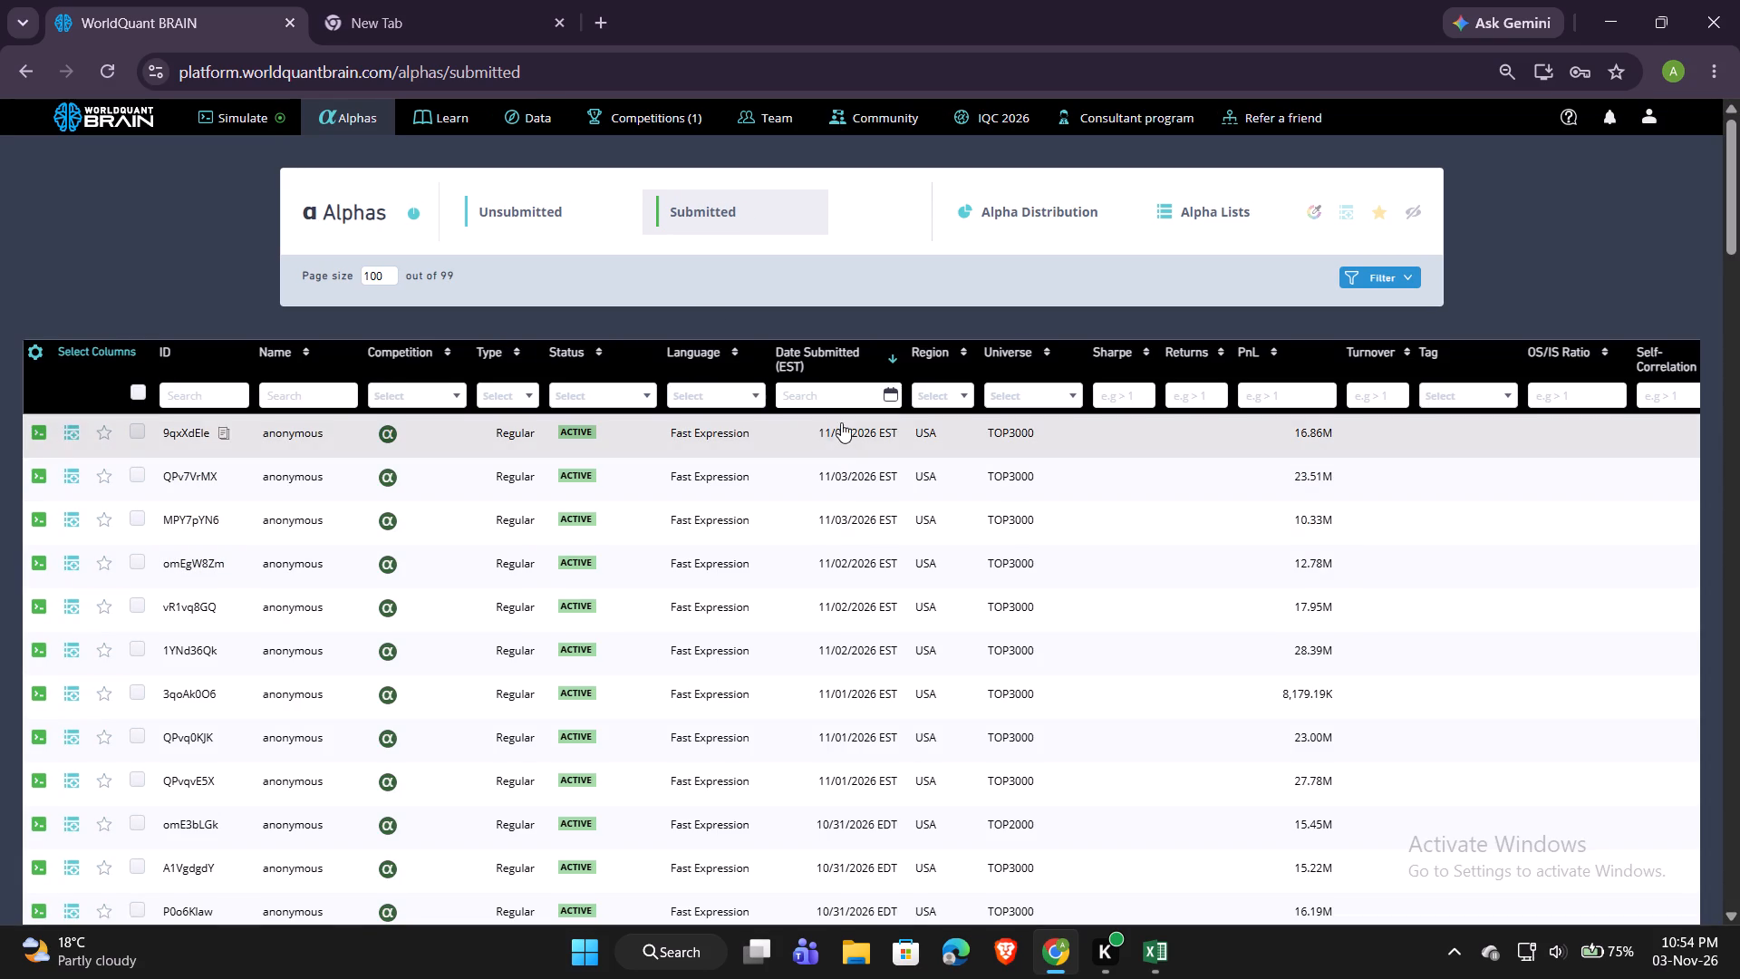
scroll(841, 505, down, 3)
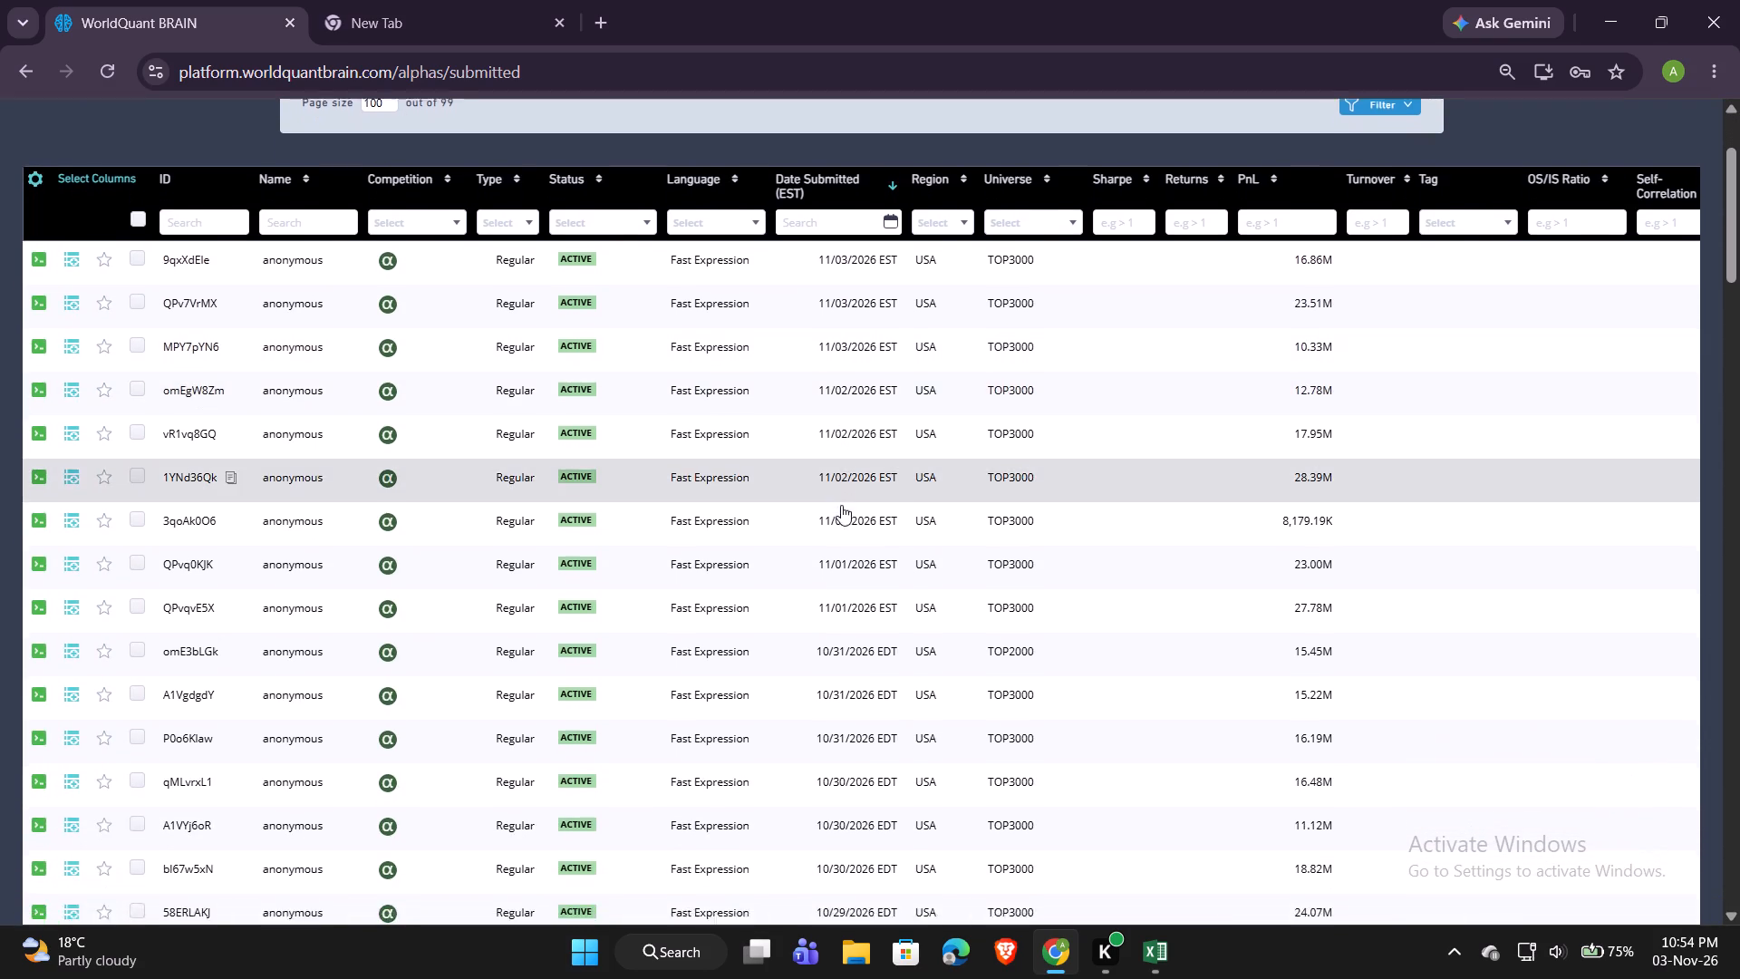
scroll(841, 505, down, 5)
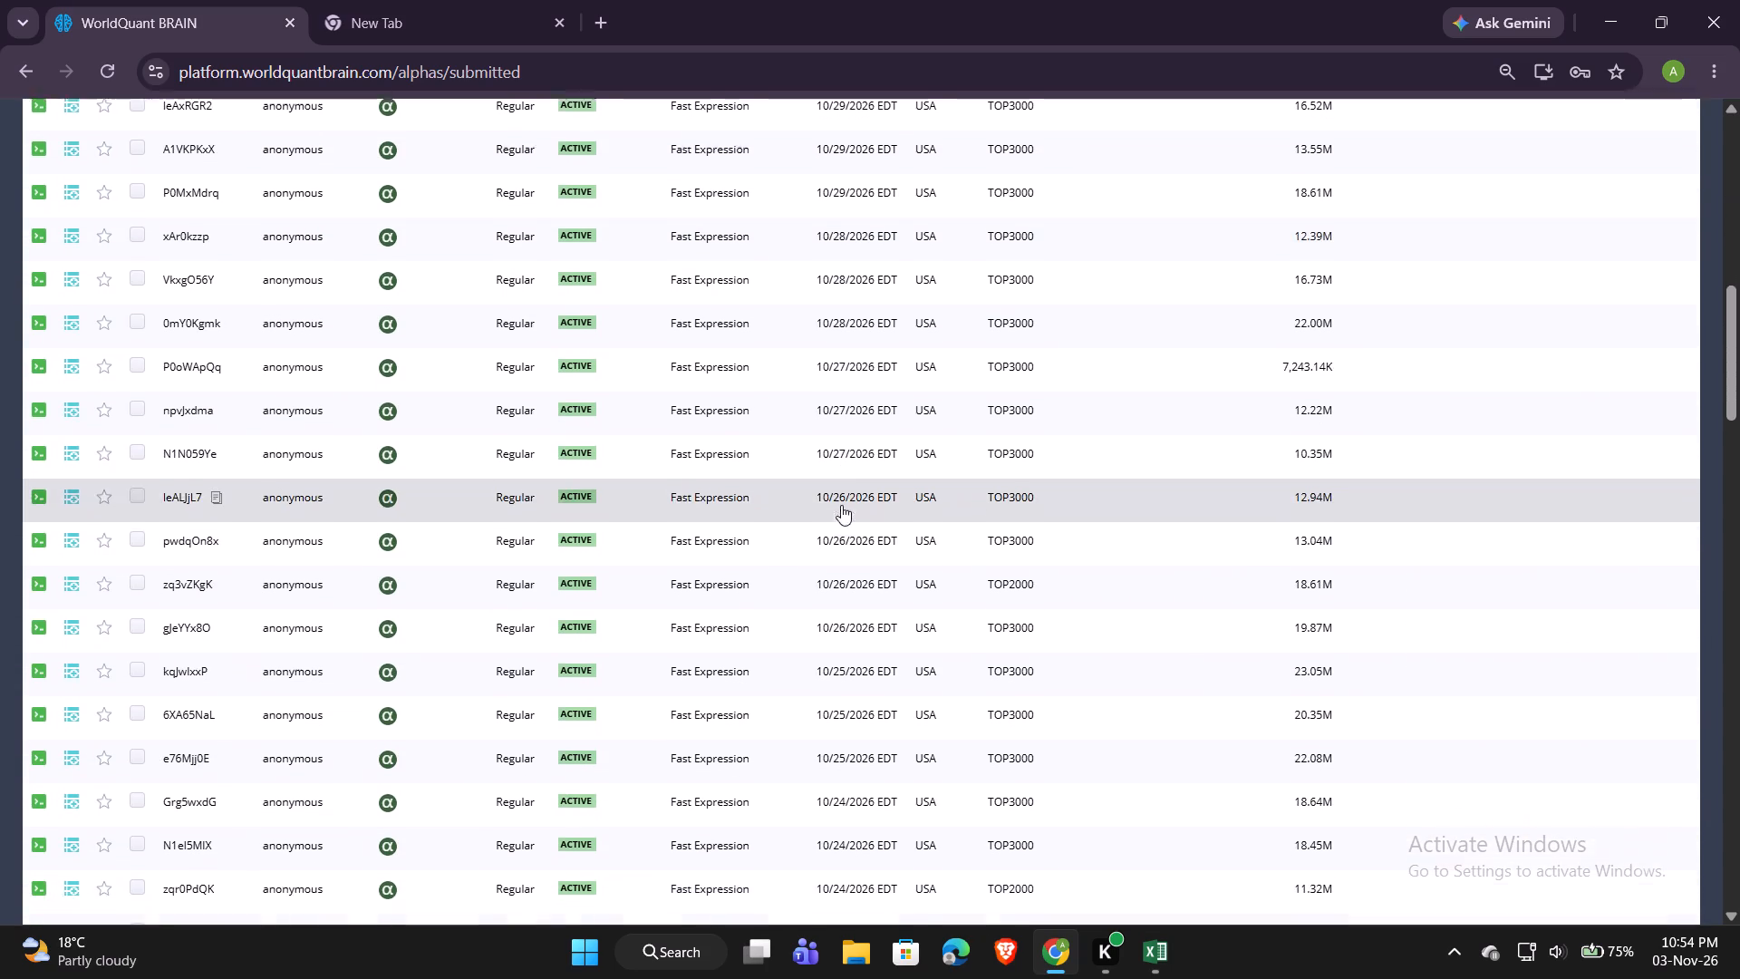
scroll(841, 505, down, 3)
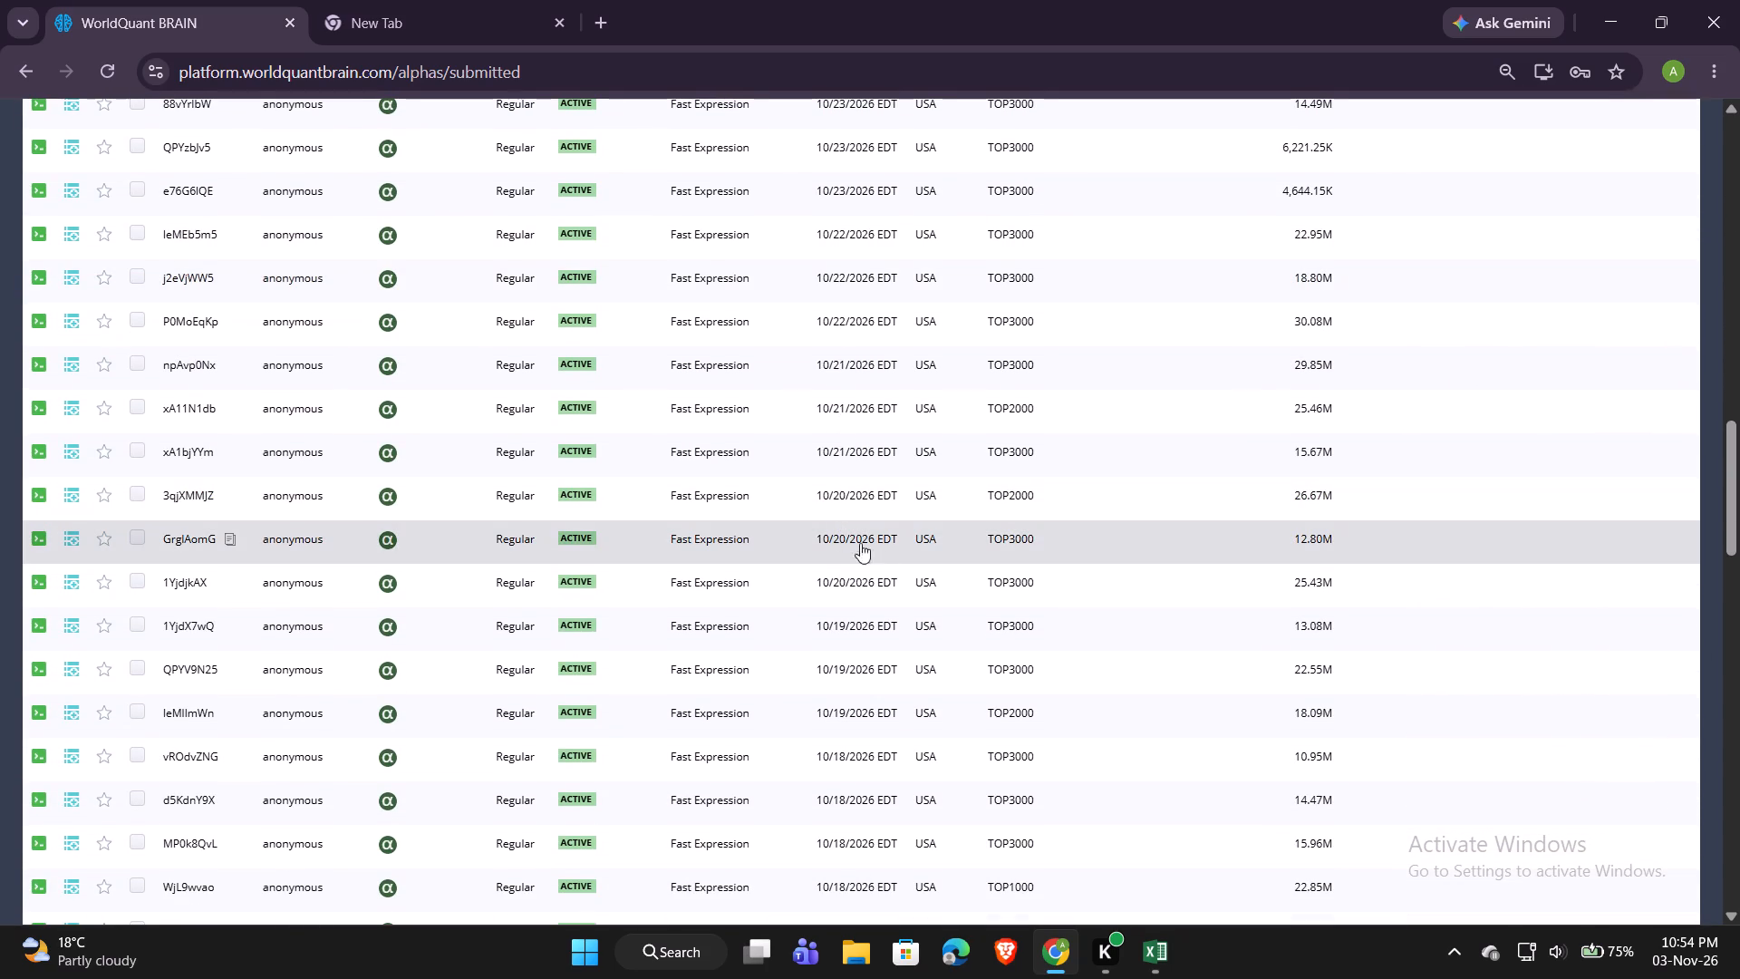
Examine the code of the submitted alphas 3qjXMMJZ, GrglAomG and 1YjdjkAX, closing the alpha details when finished.
click(846, 492)
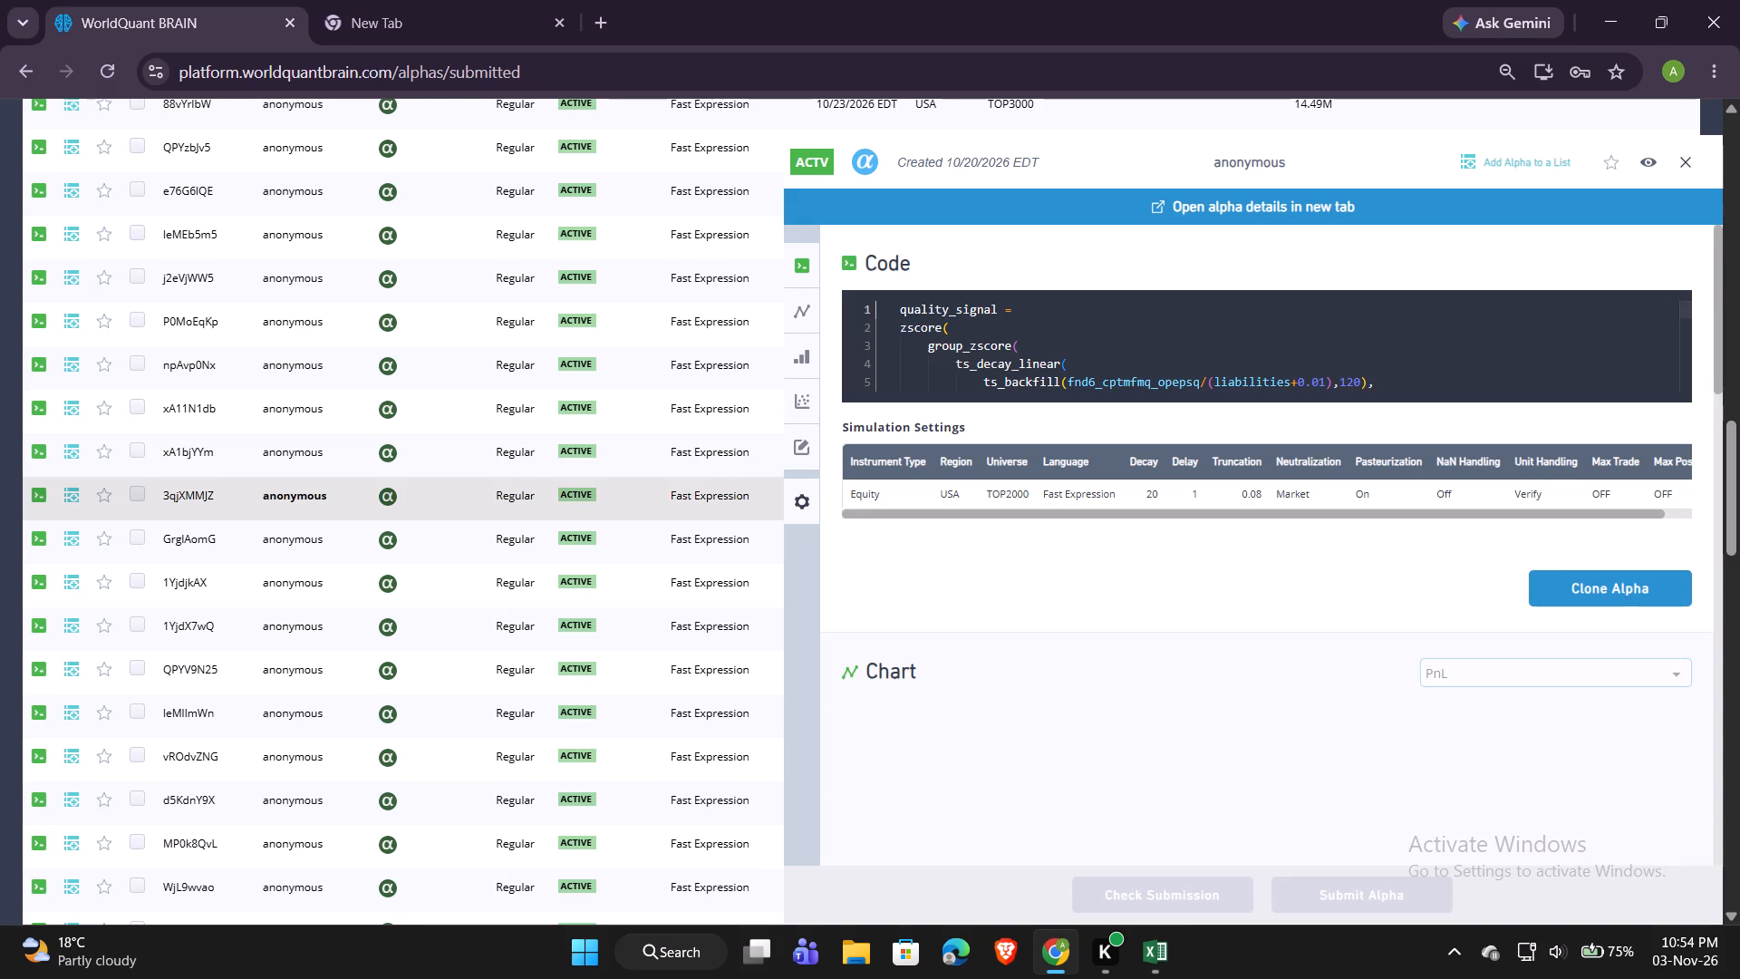
scroll(1046, 351, down, 3)
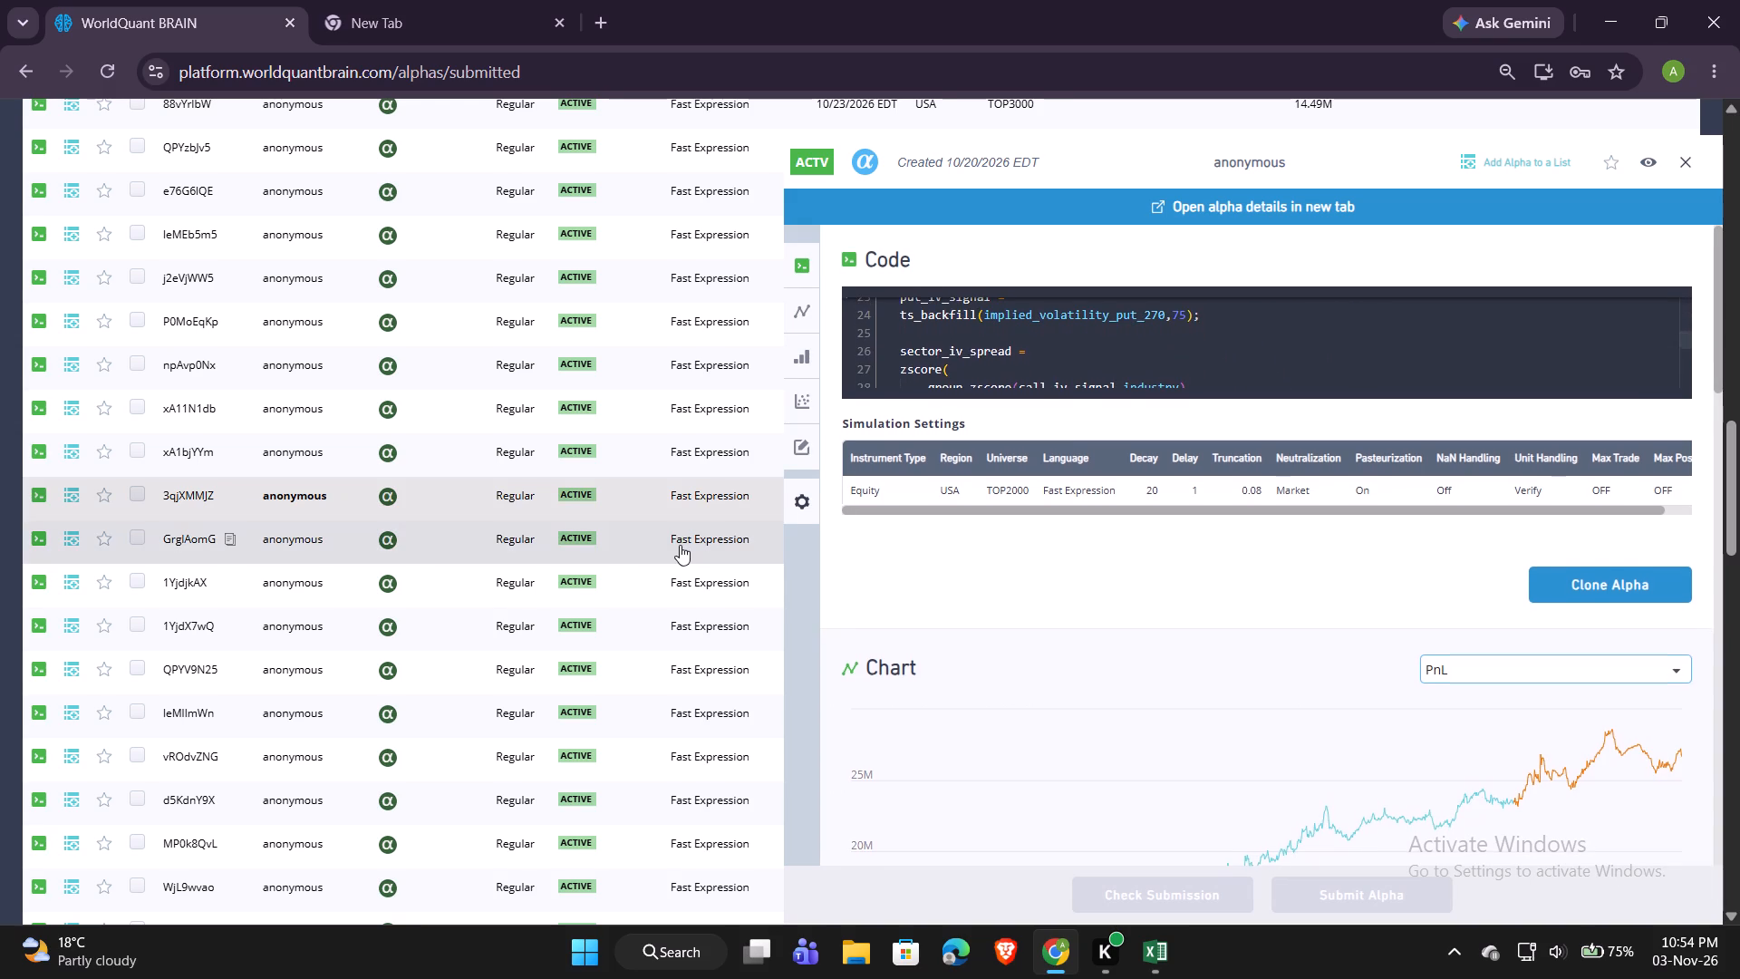
click(677, 545)
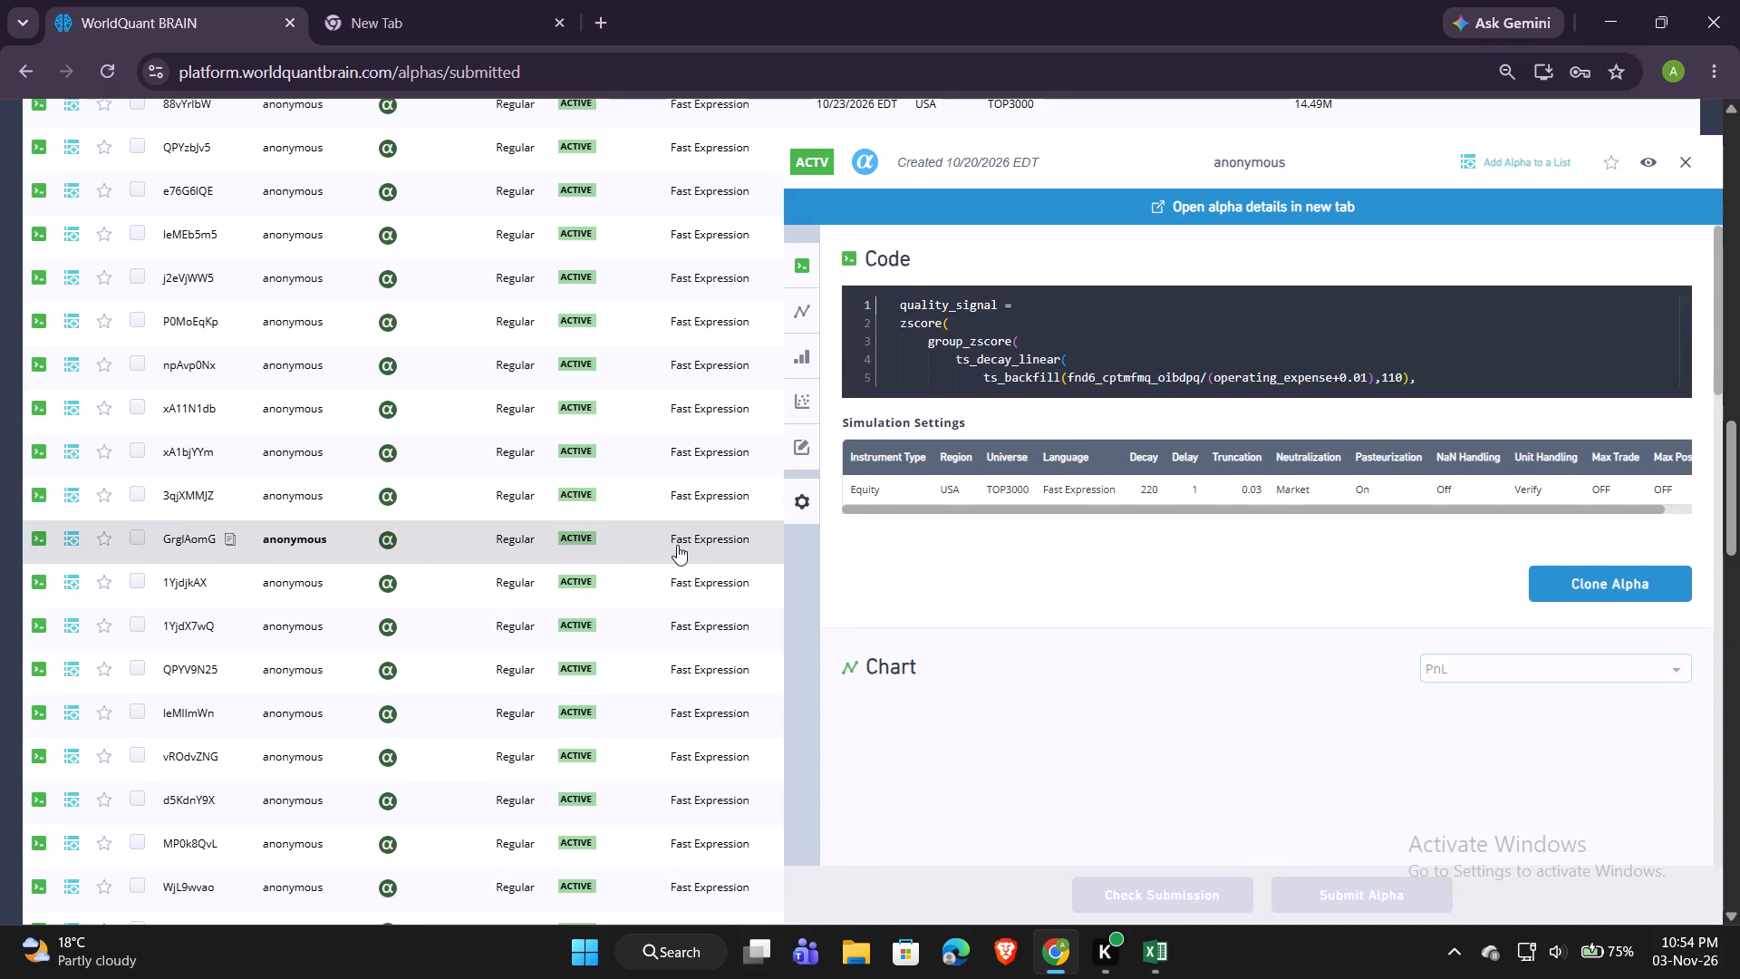
scroll(1020, 322, down, 2)
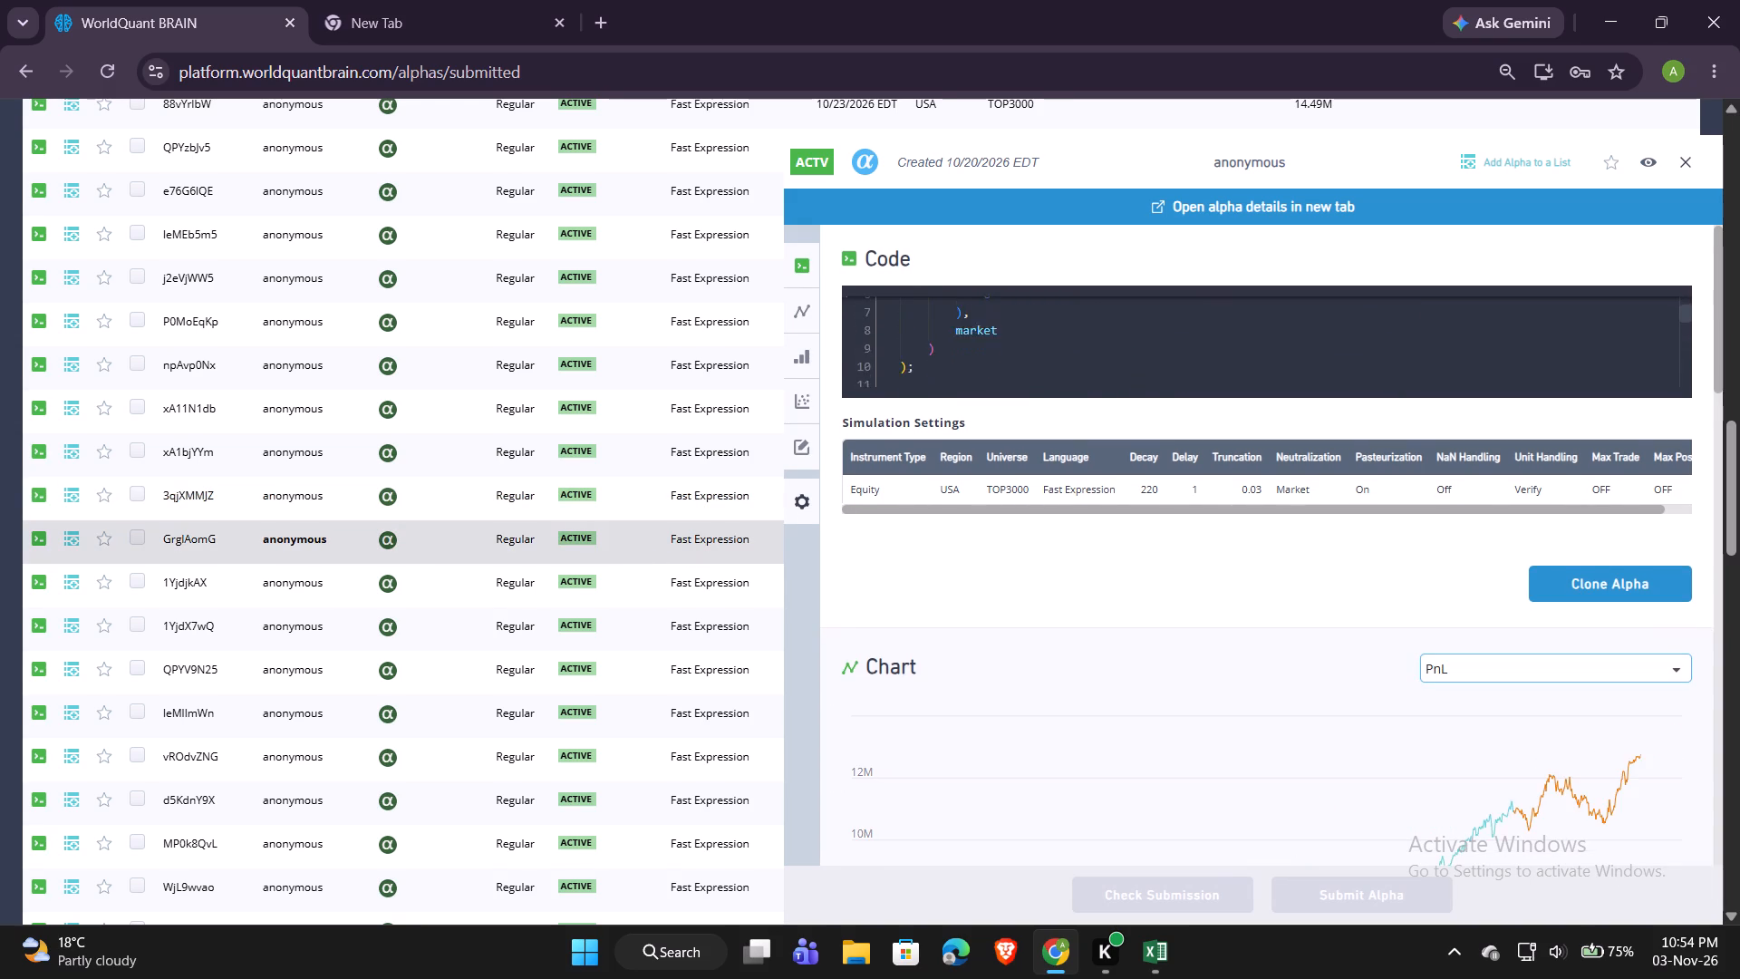
scroll(1020, 322, down, 2)
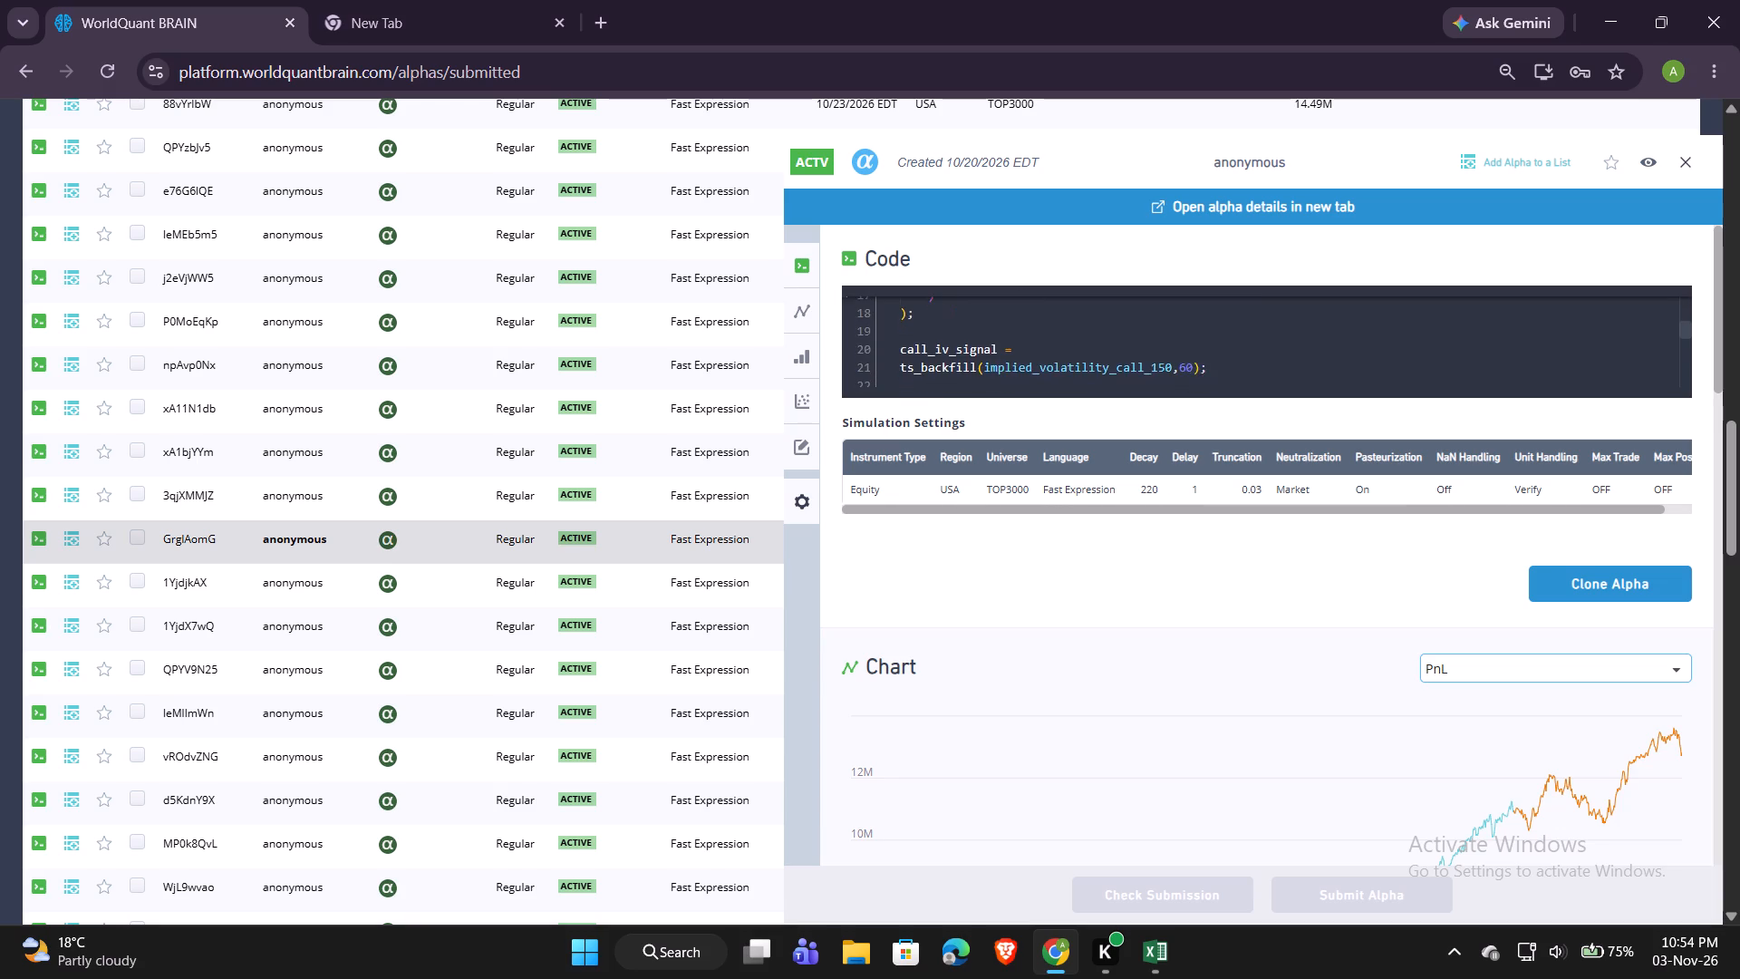
scroll(1020, 322, down, 3)
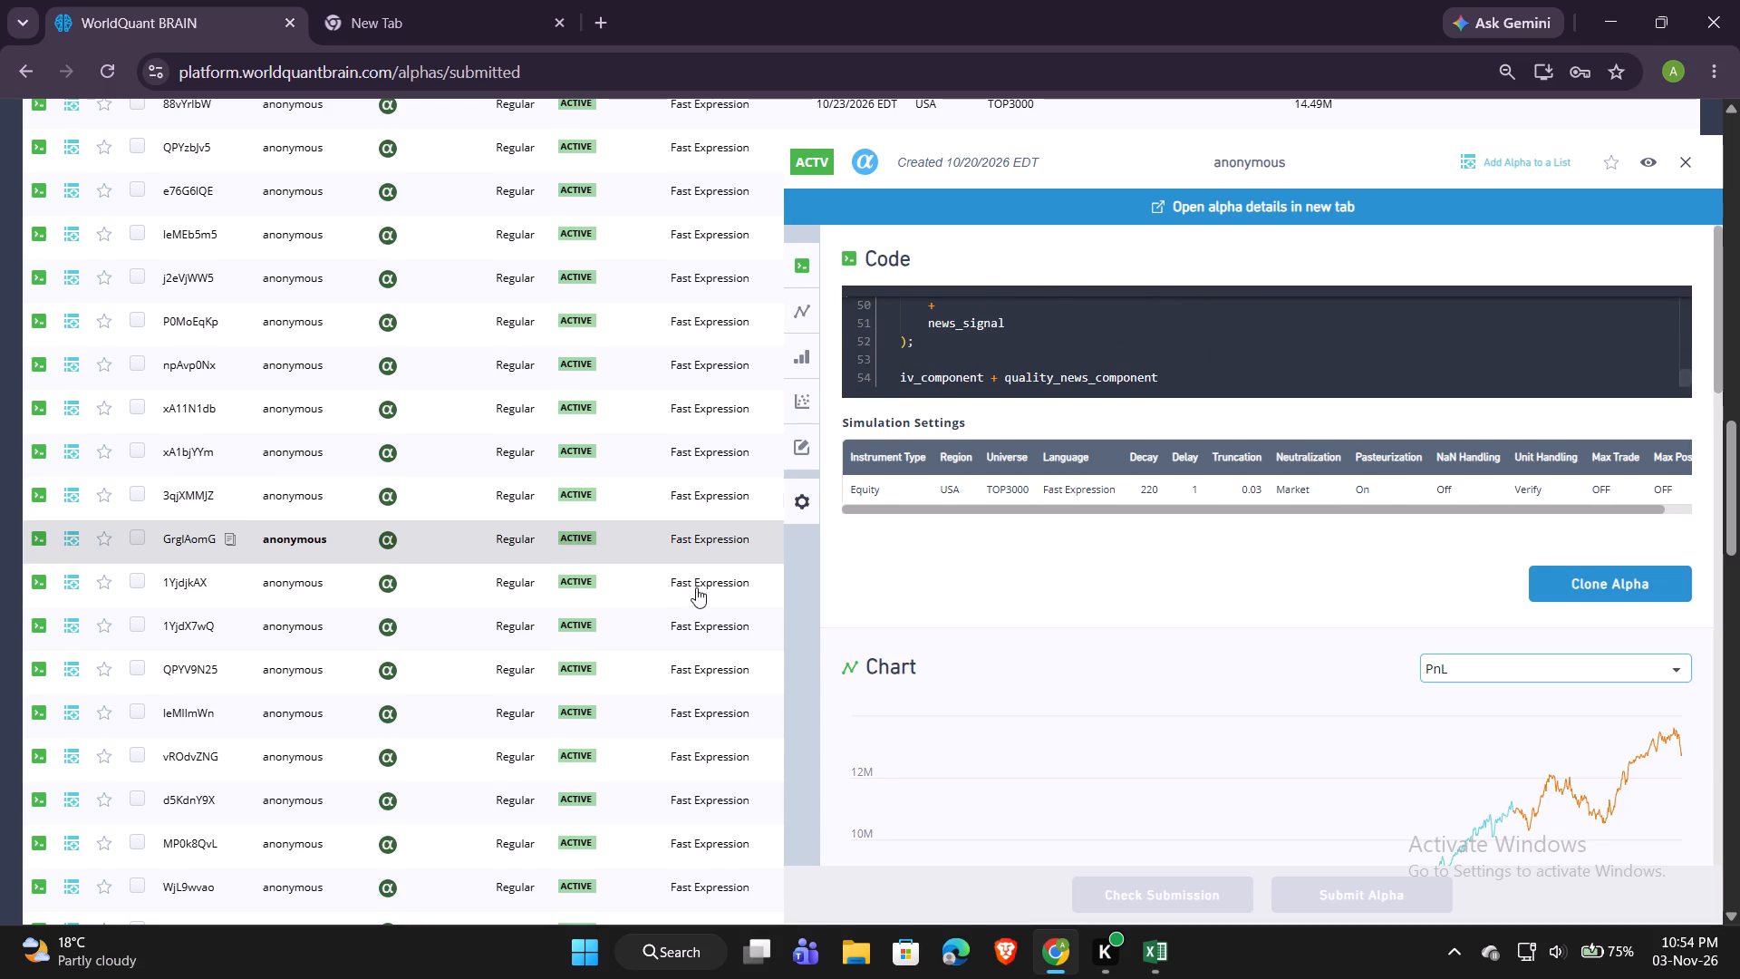
click(663, 591)
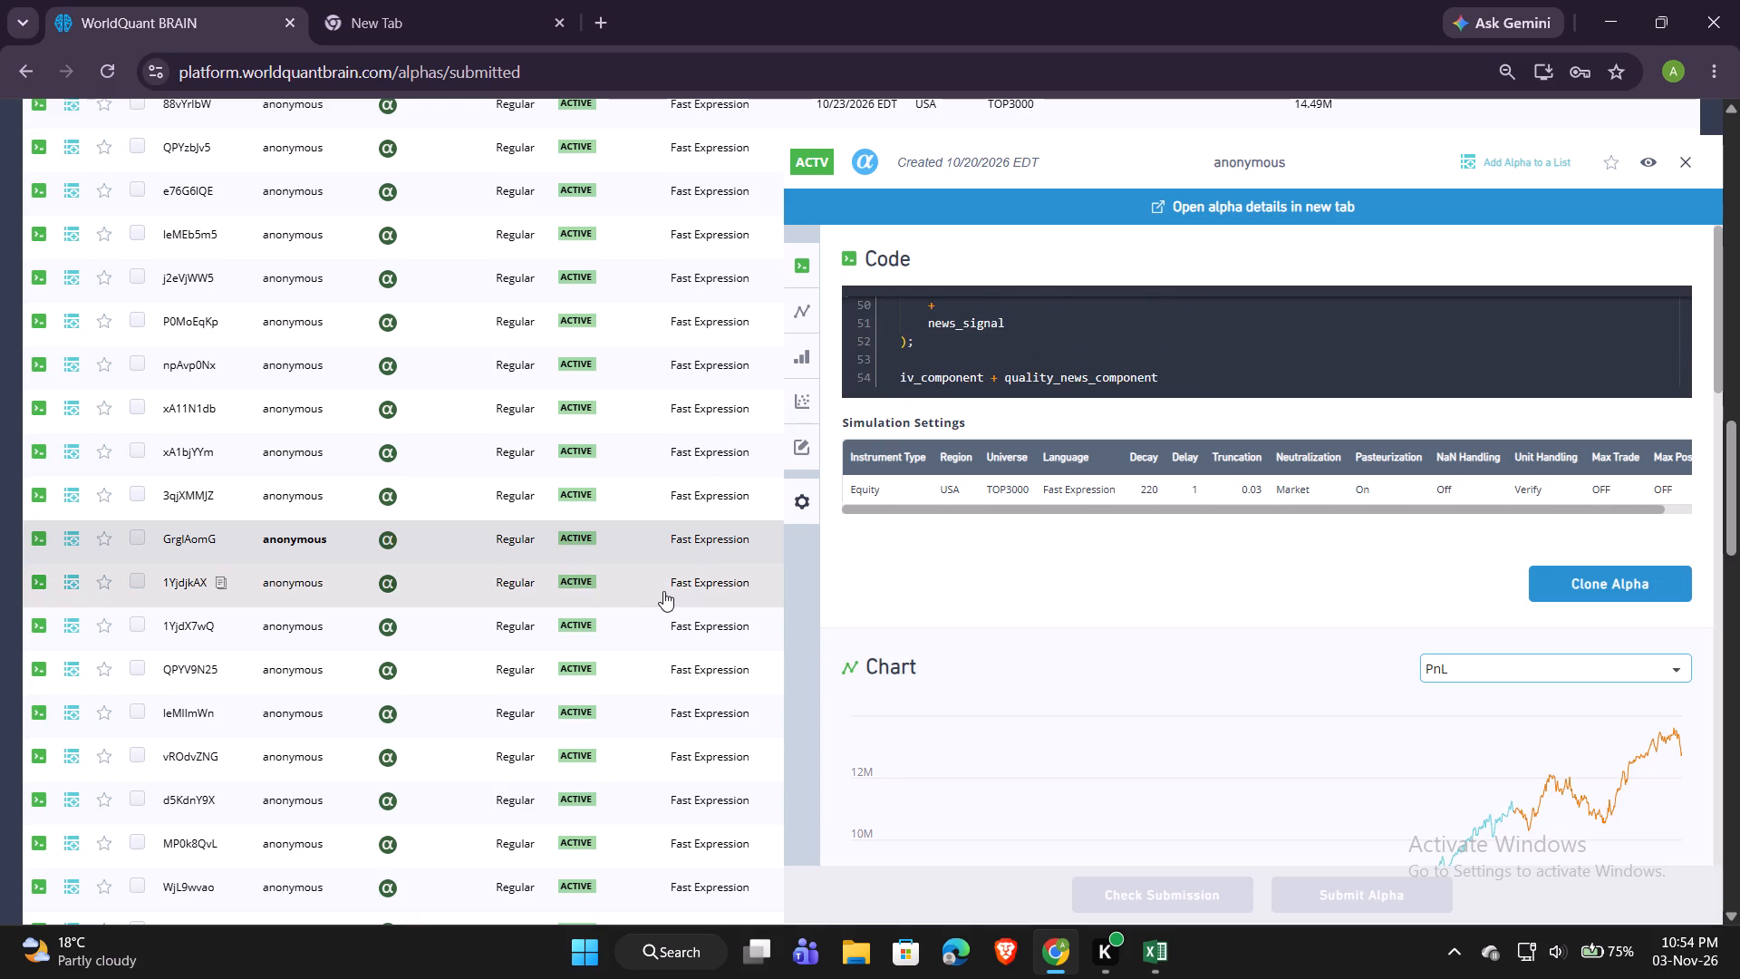
scroll(1046, 327, down, 1)
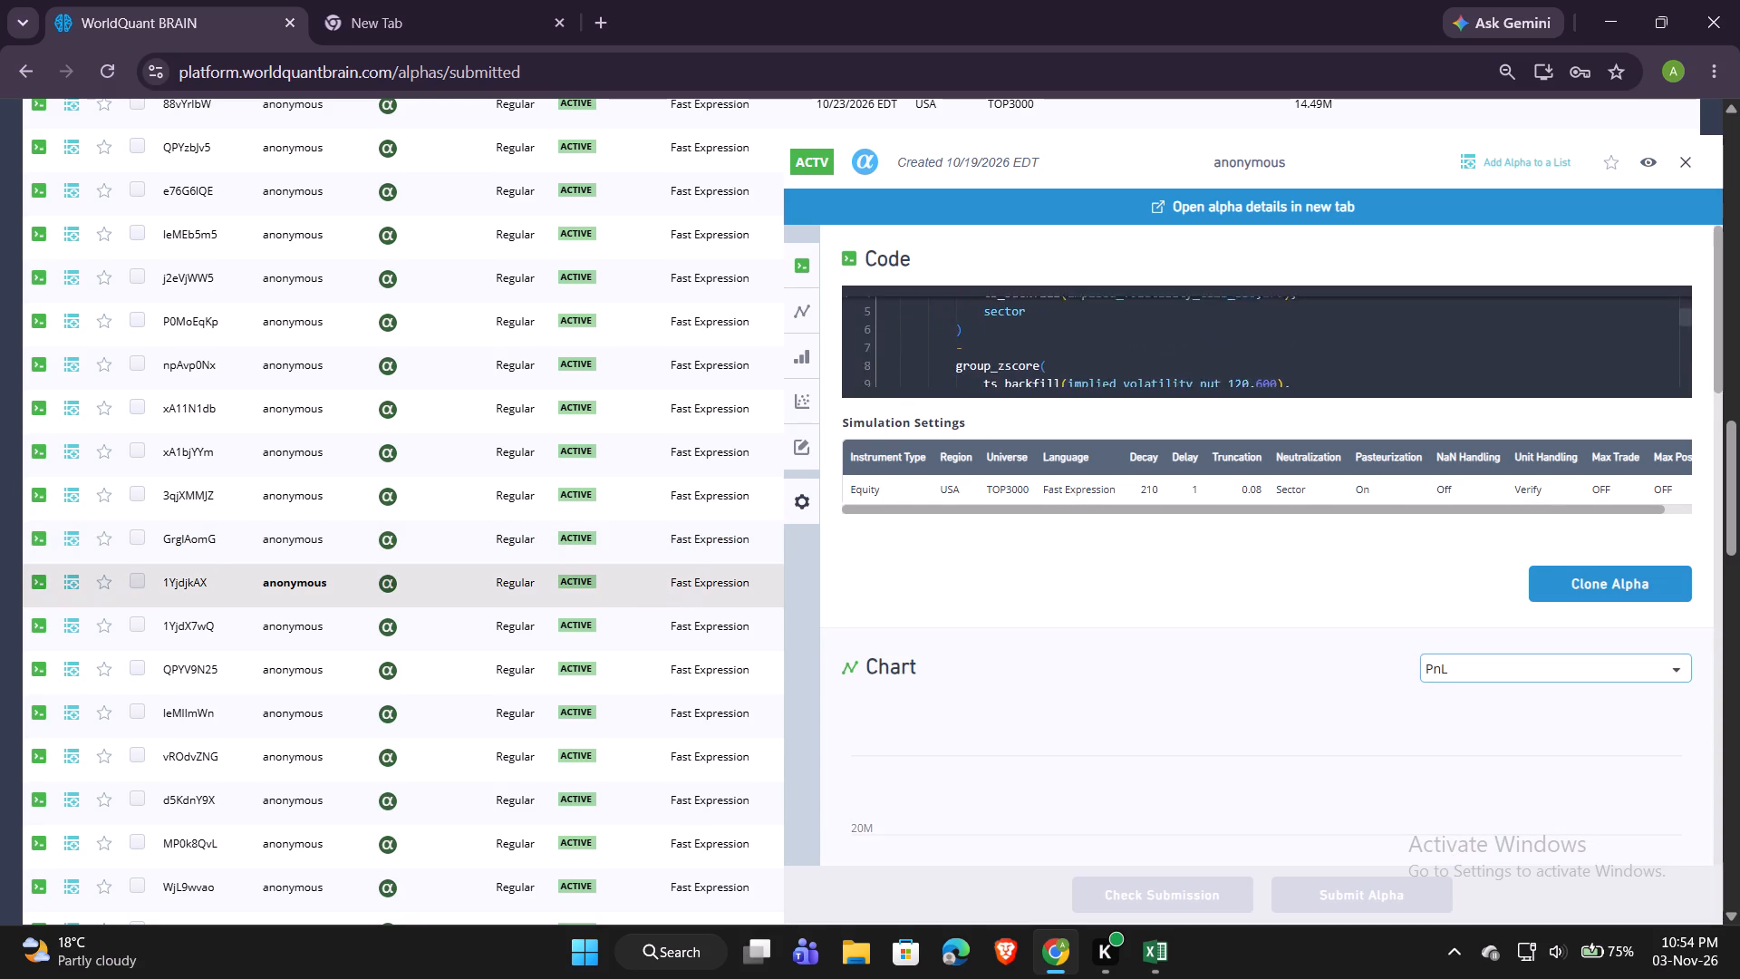
scroll(1046, 327, down, 3)
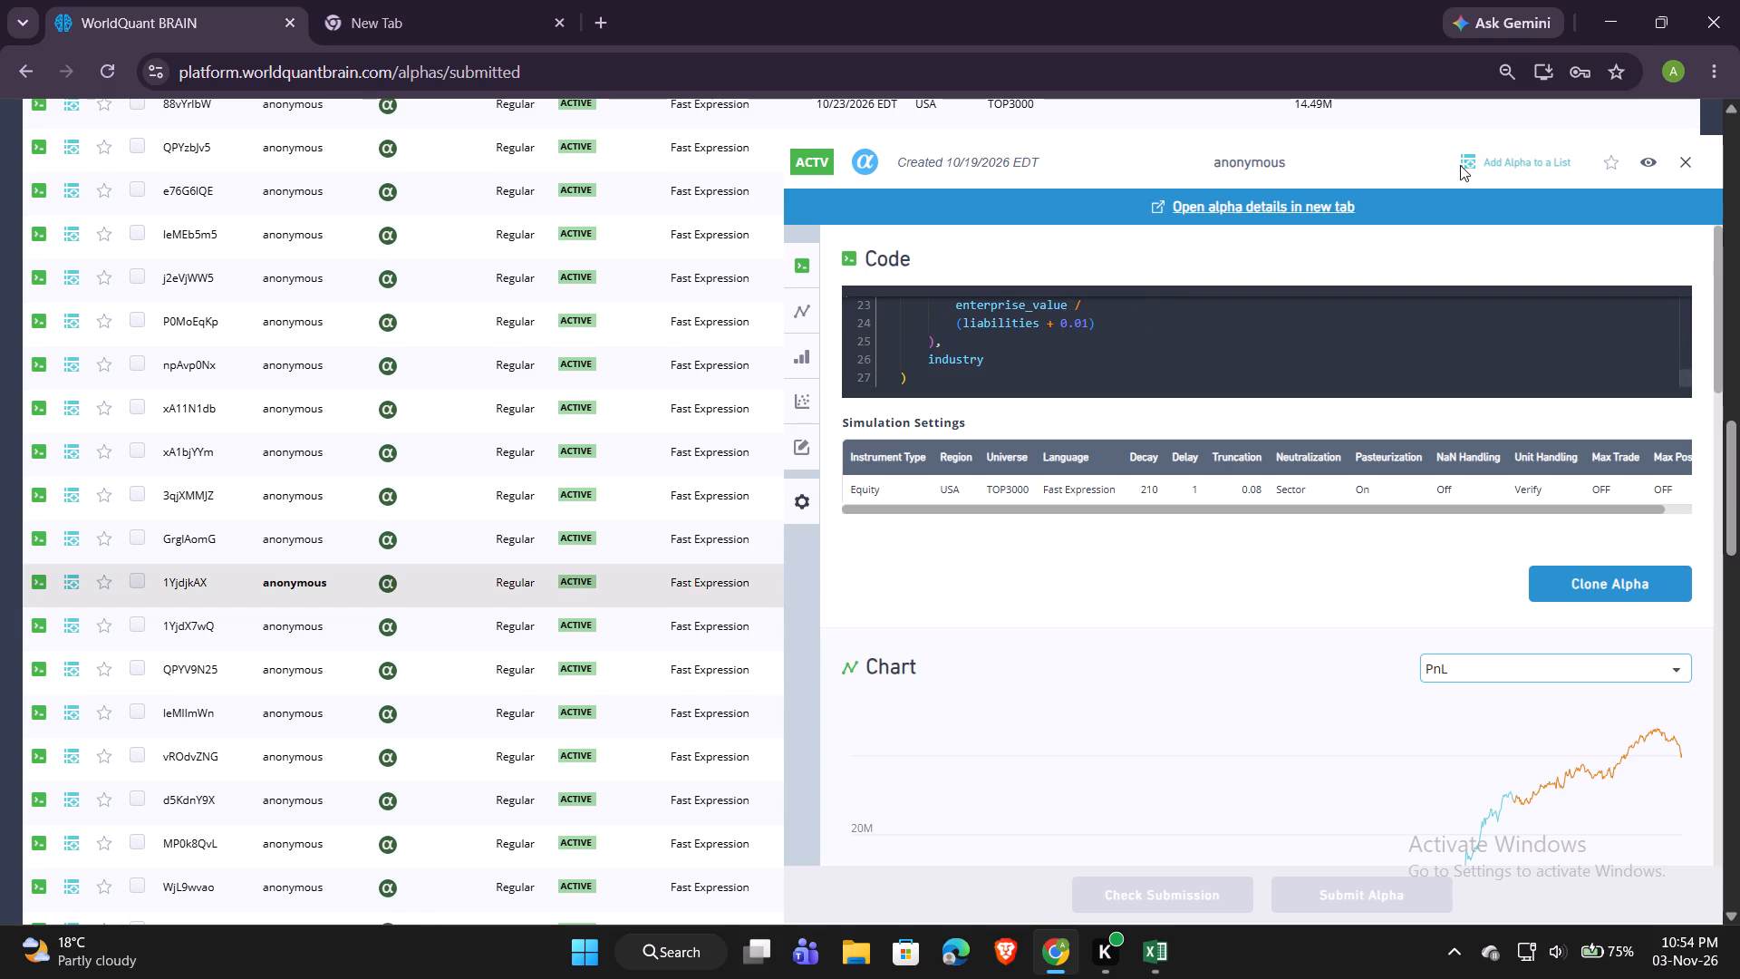
click(1679, 160)
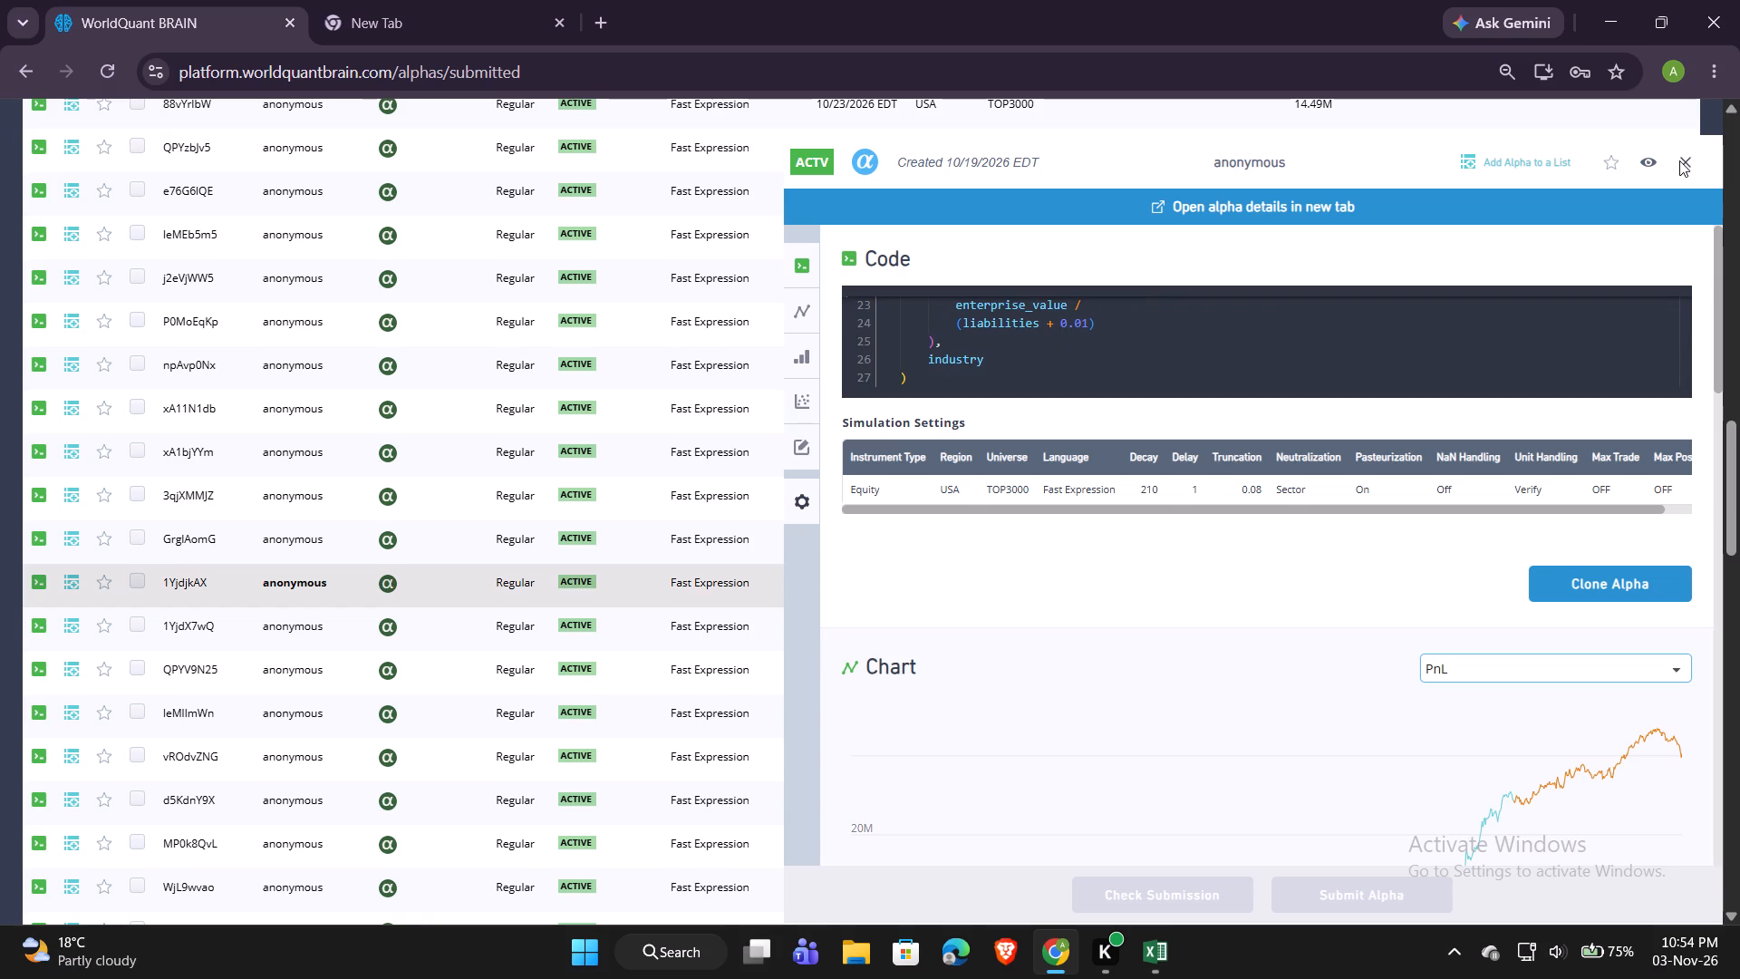
click(1688, 162)
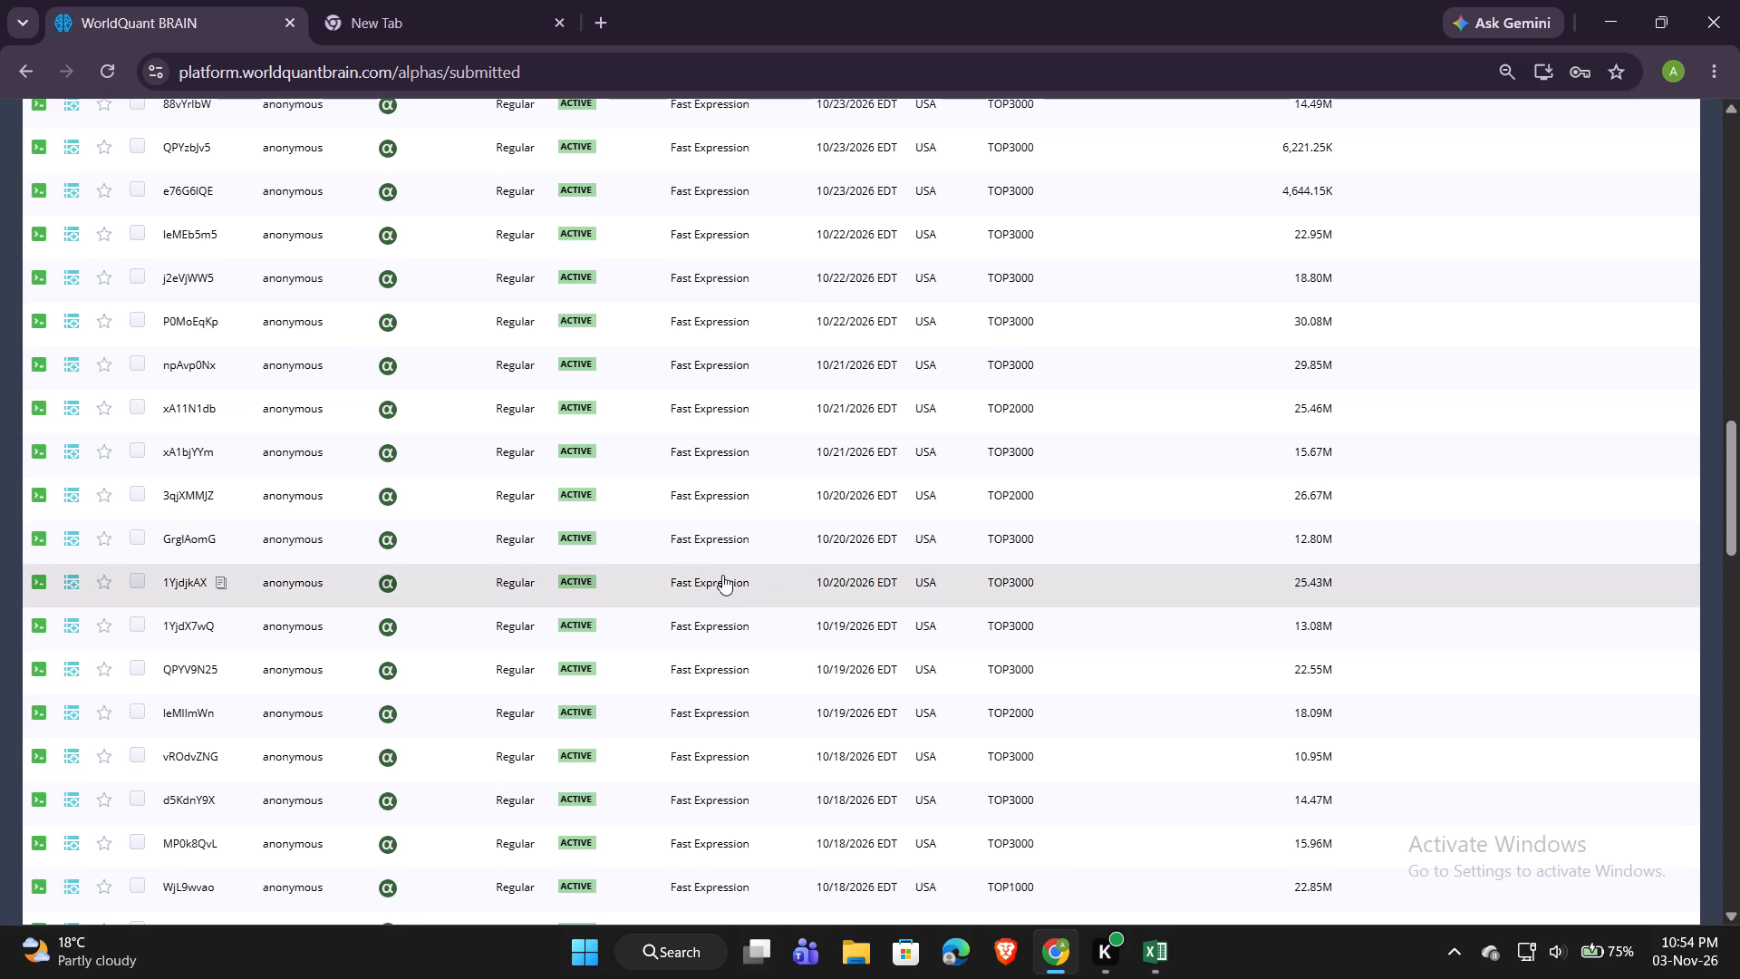
Reopen the submitted alpha GrglAomG, copy its complete code and close its details.
click(692, 542)
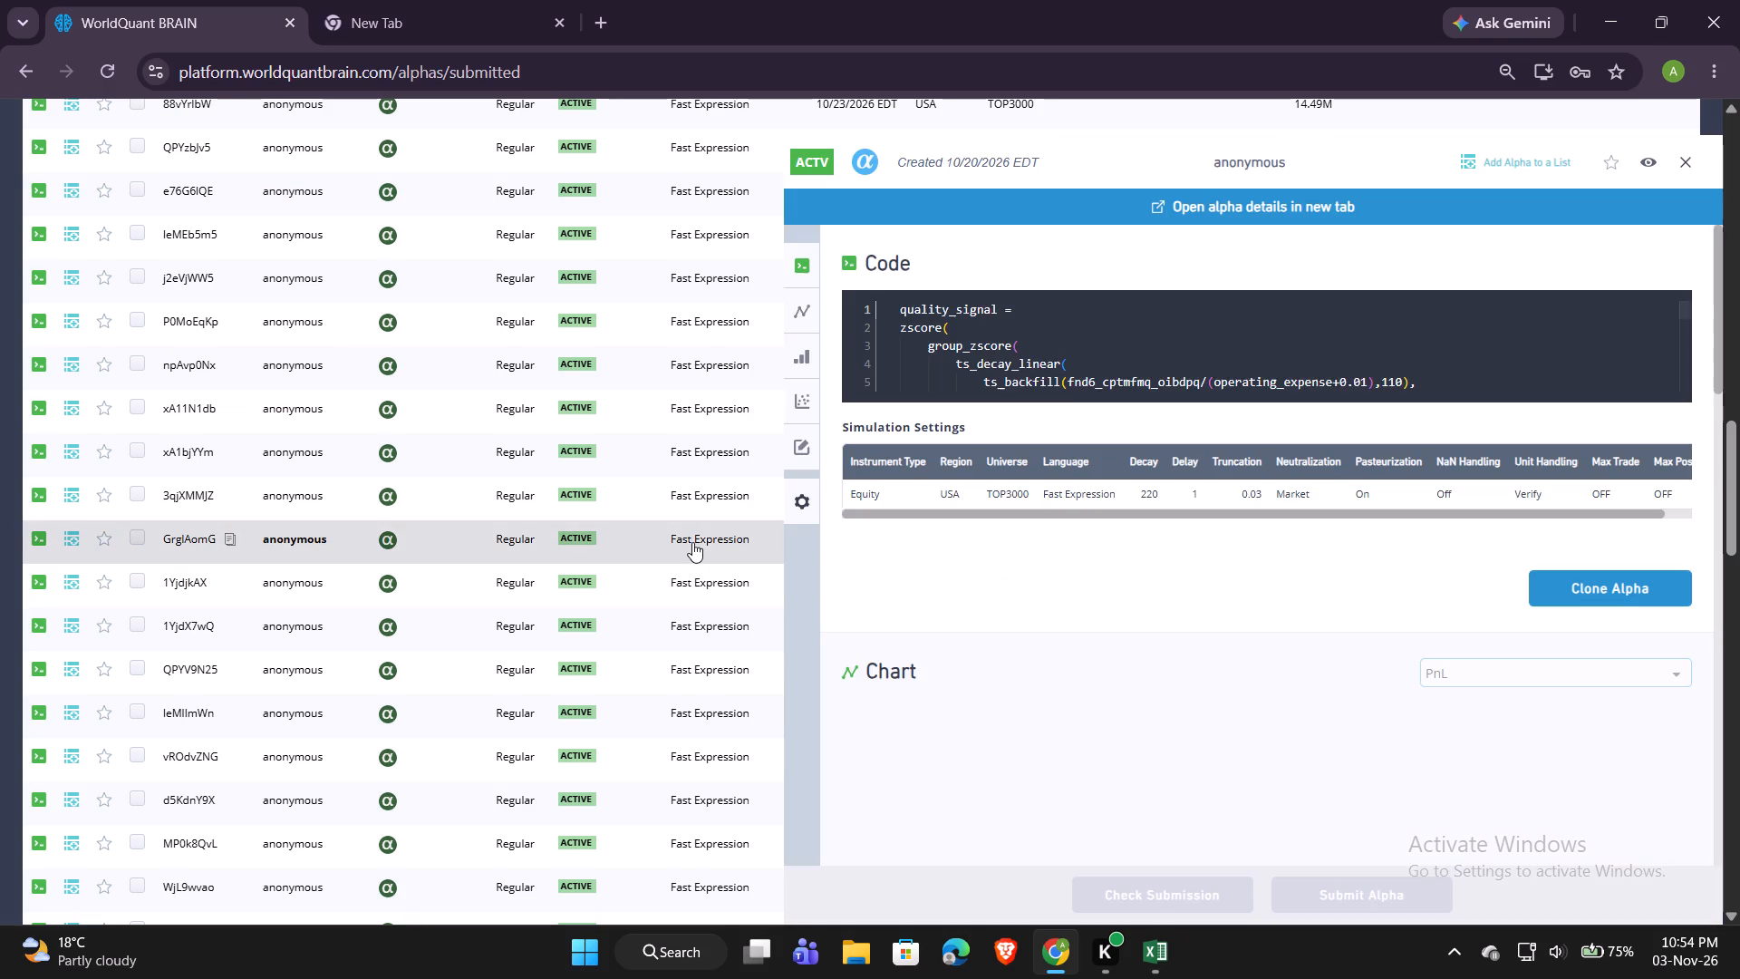
scroll(1027, 364, down, 2)
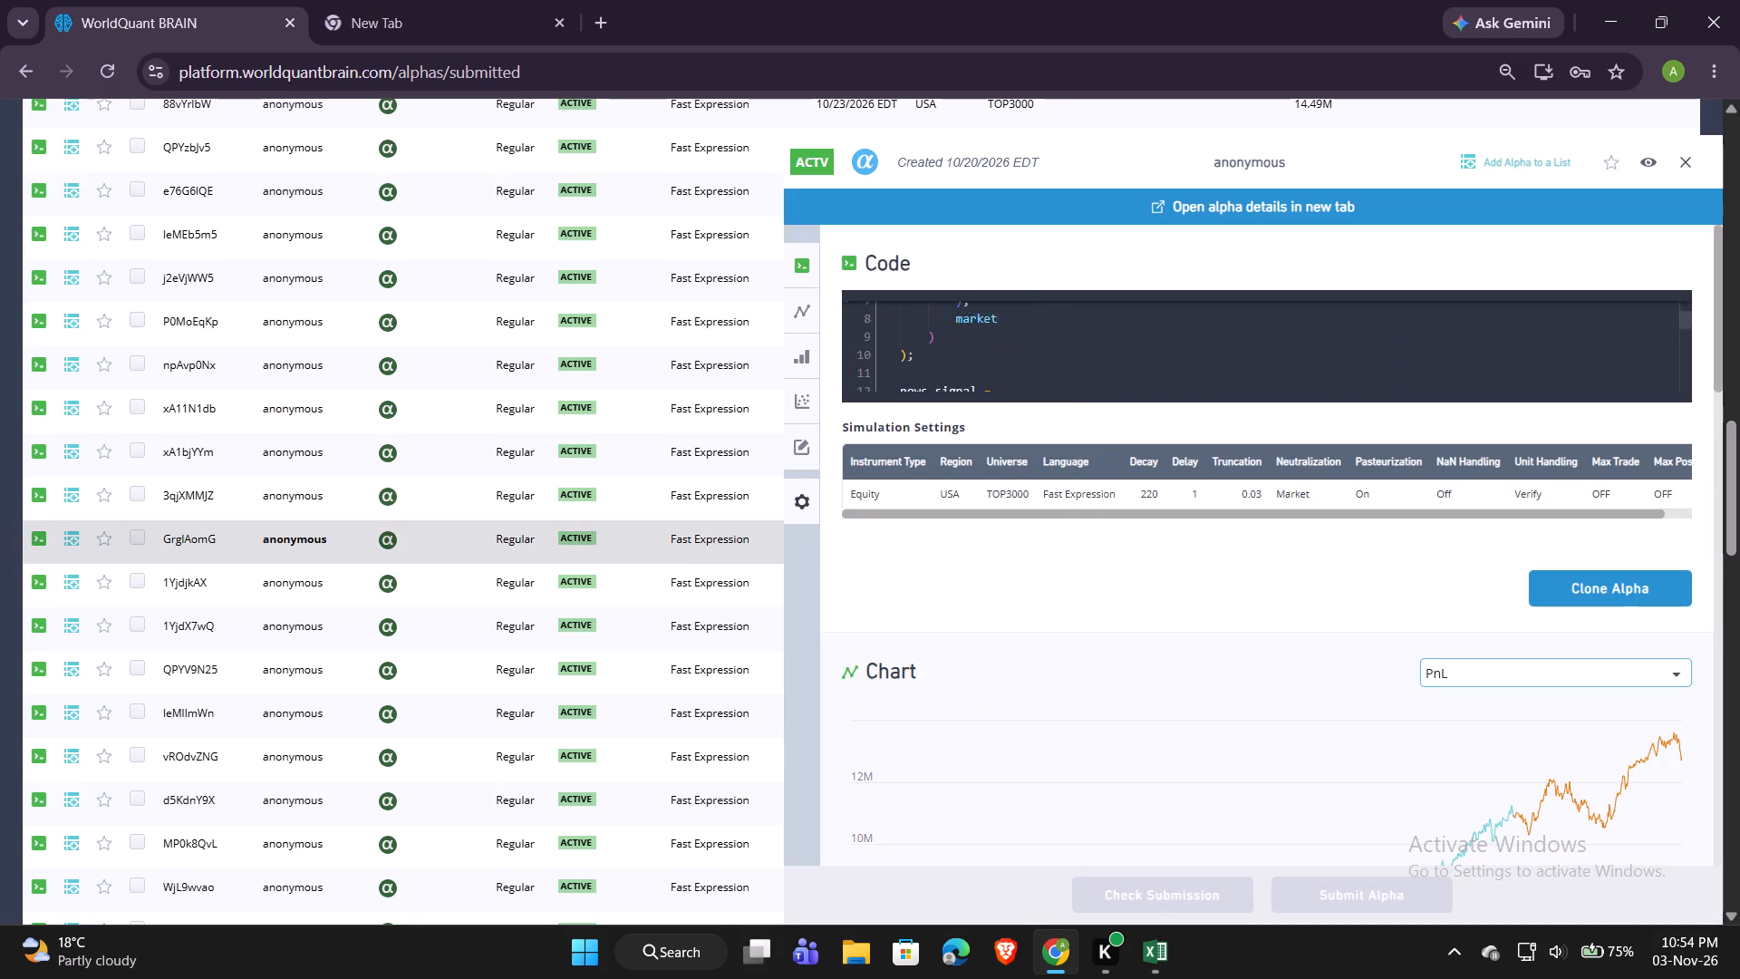
scroll(1027, 364, down, 1)
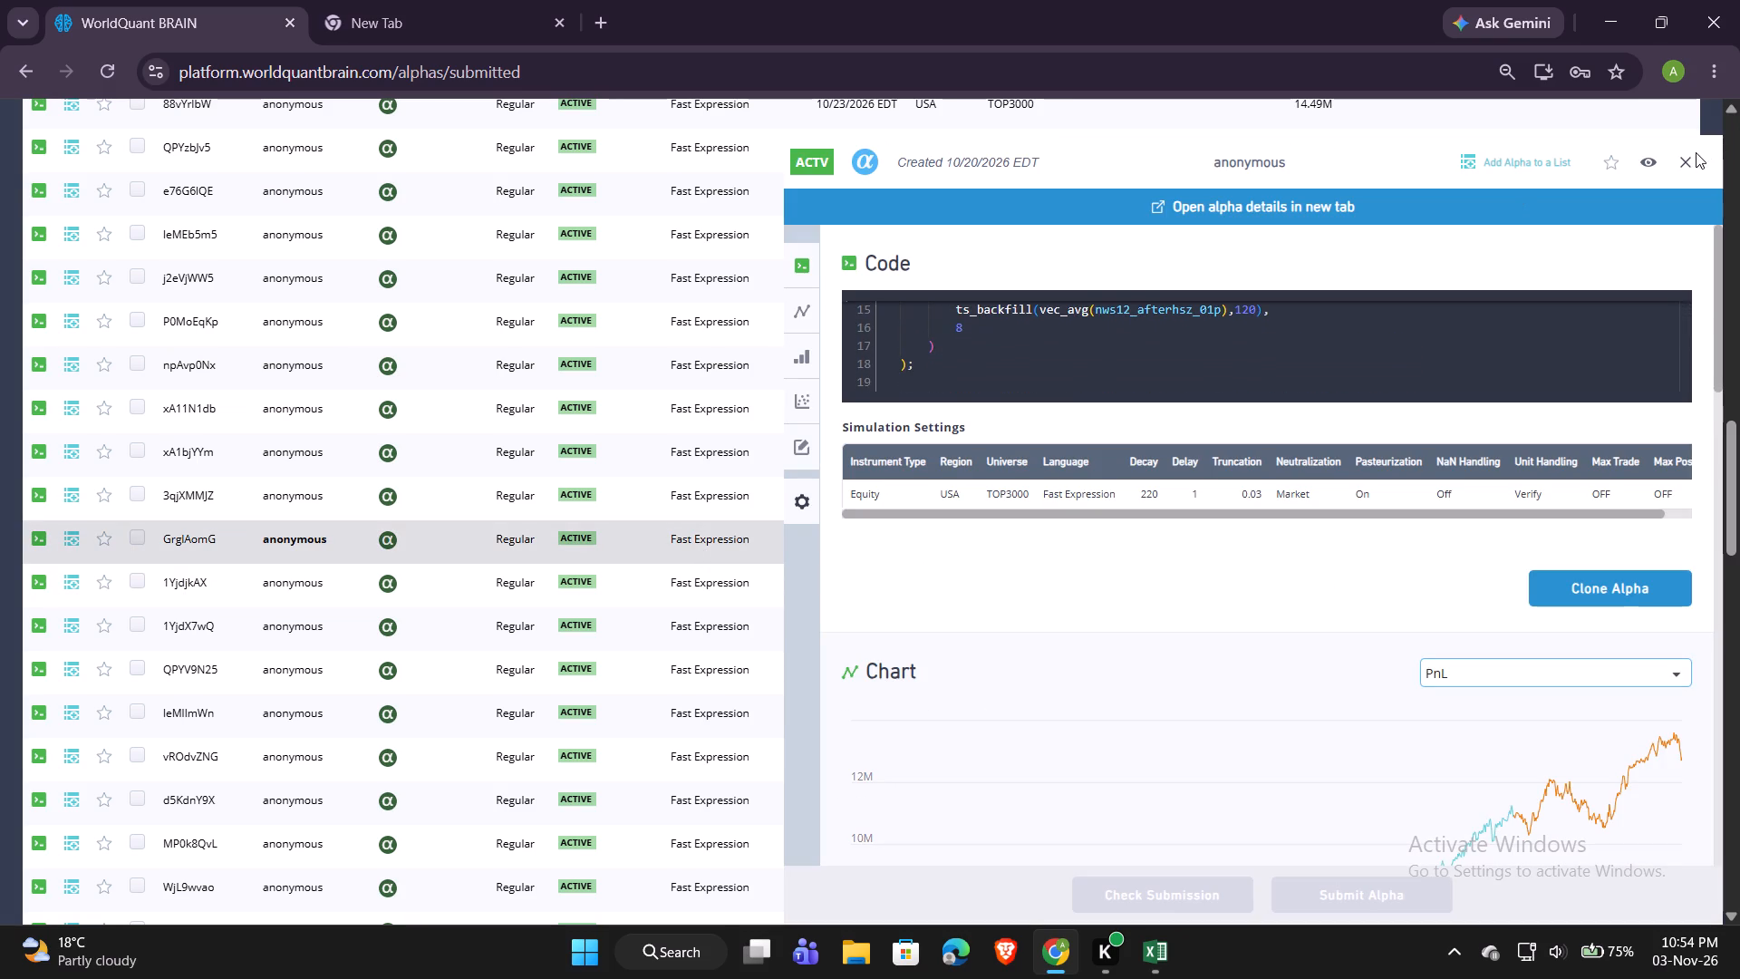
scroll(1351, 325, up, 1)
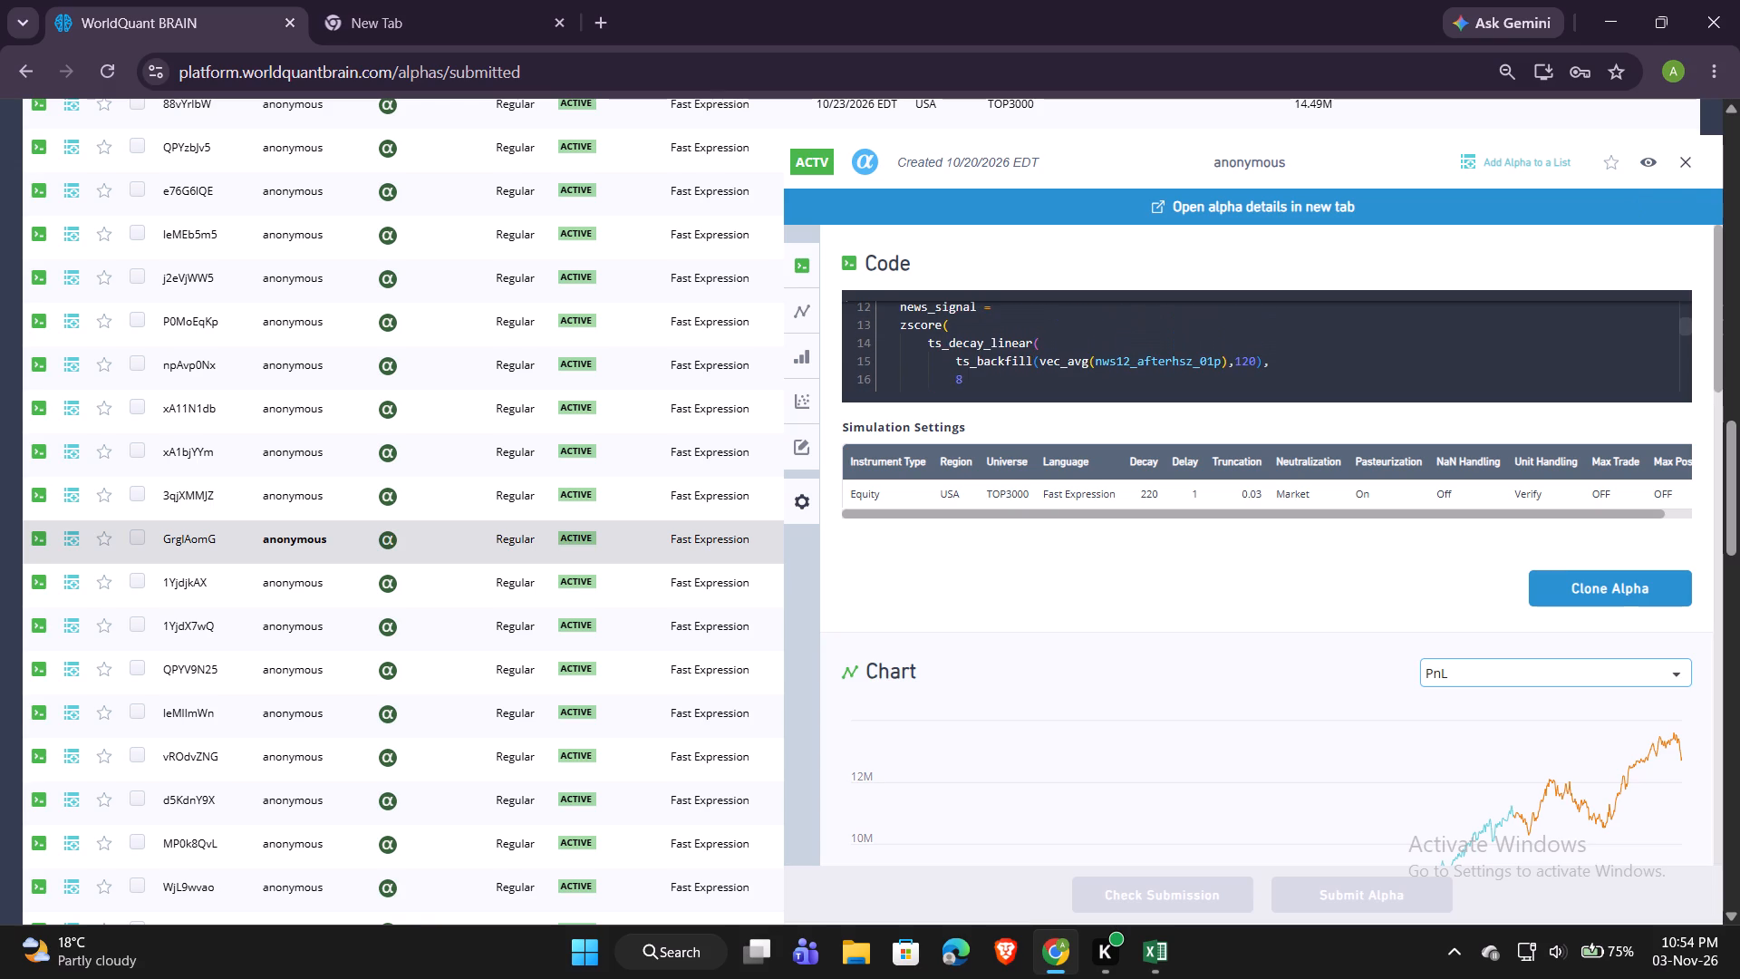
click(1271, 363)
key(ctrl+a)
key(ctrl+c)
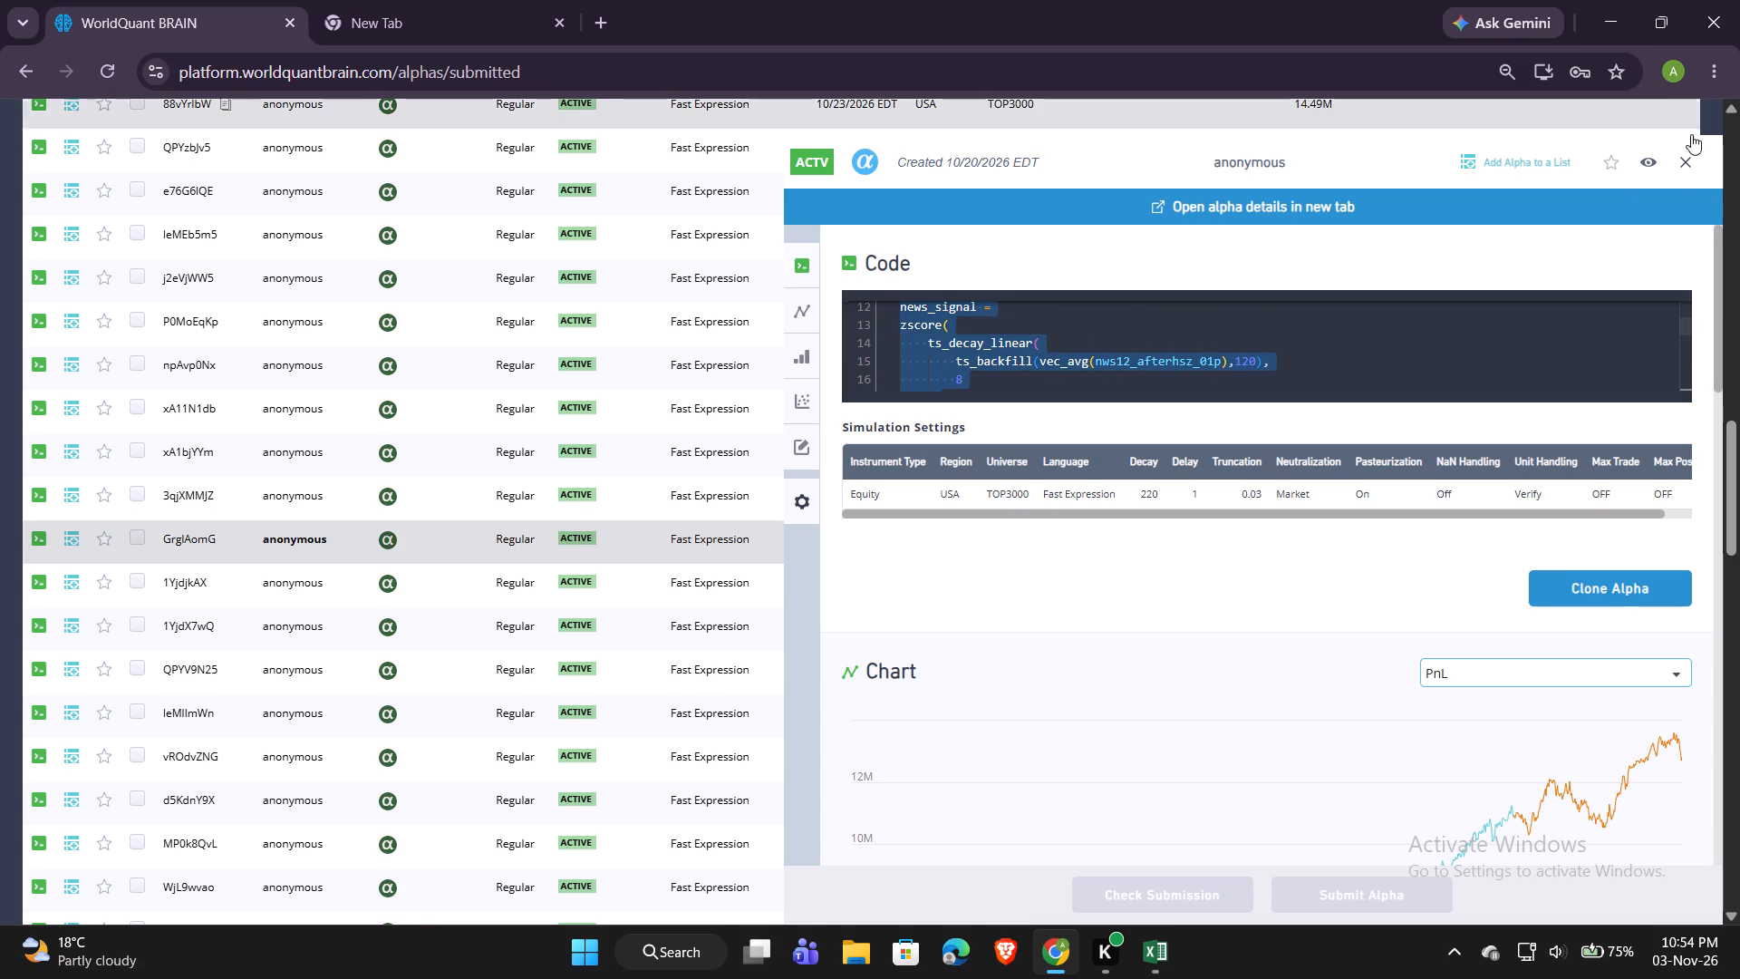
click(1683, 160)
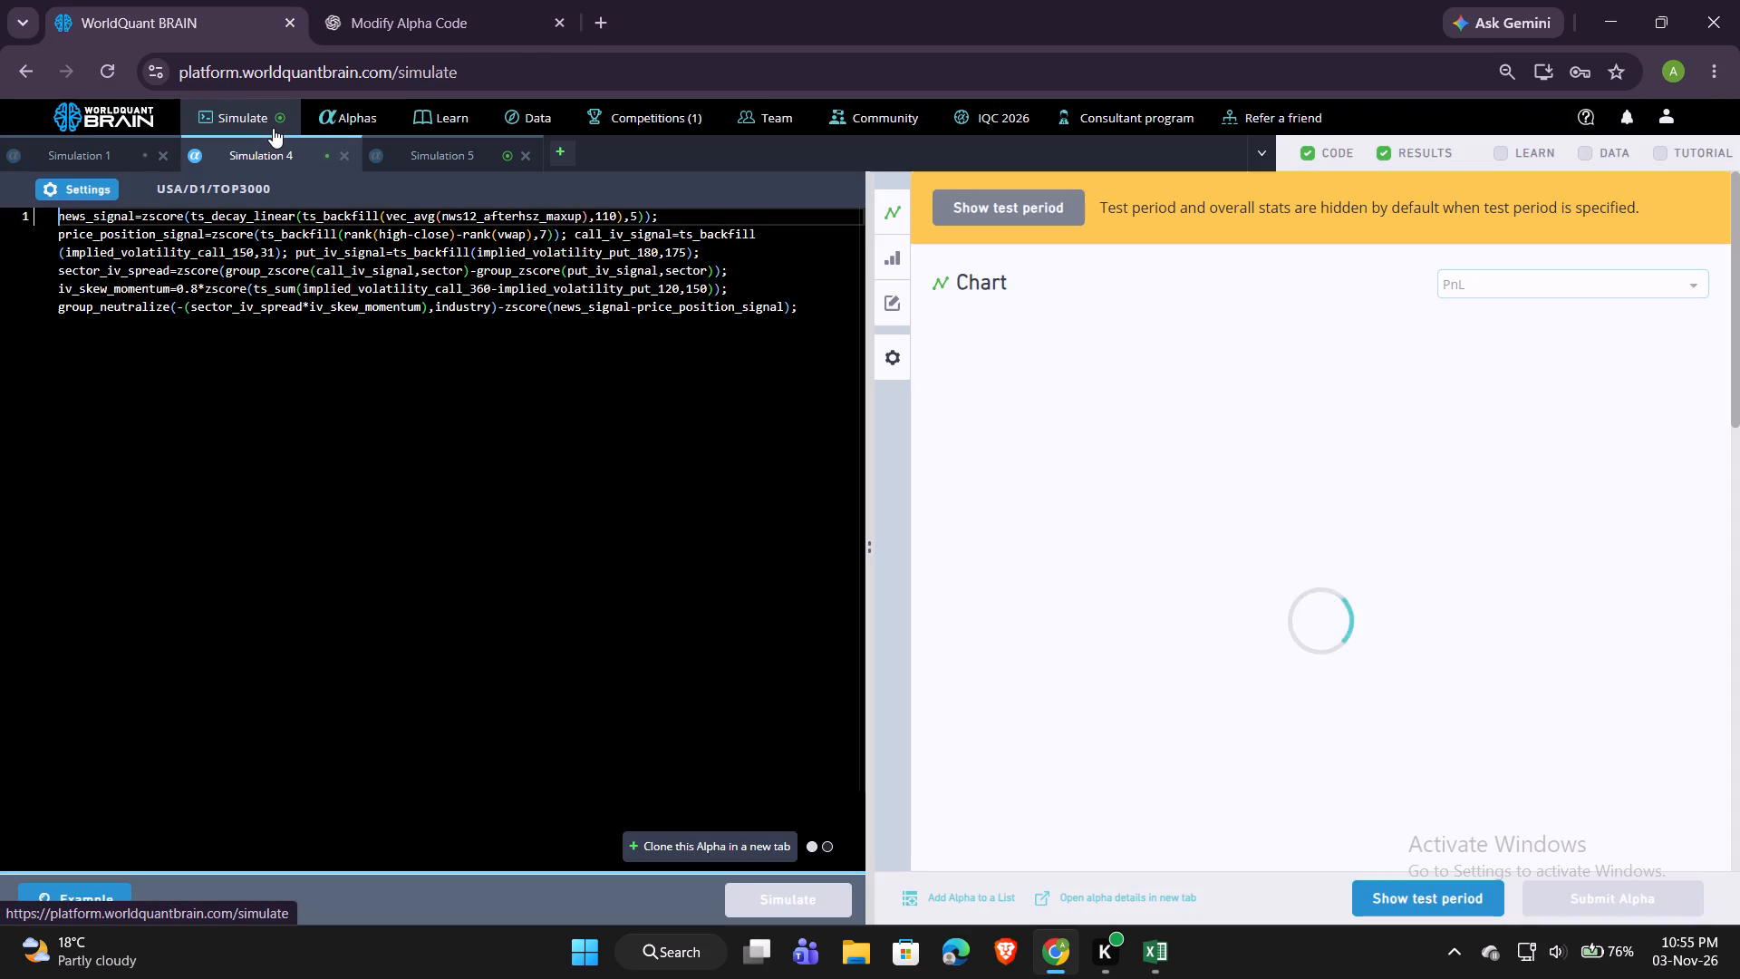
click(1409, 893)
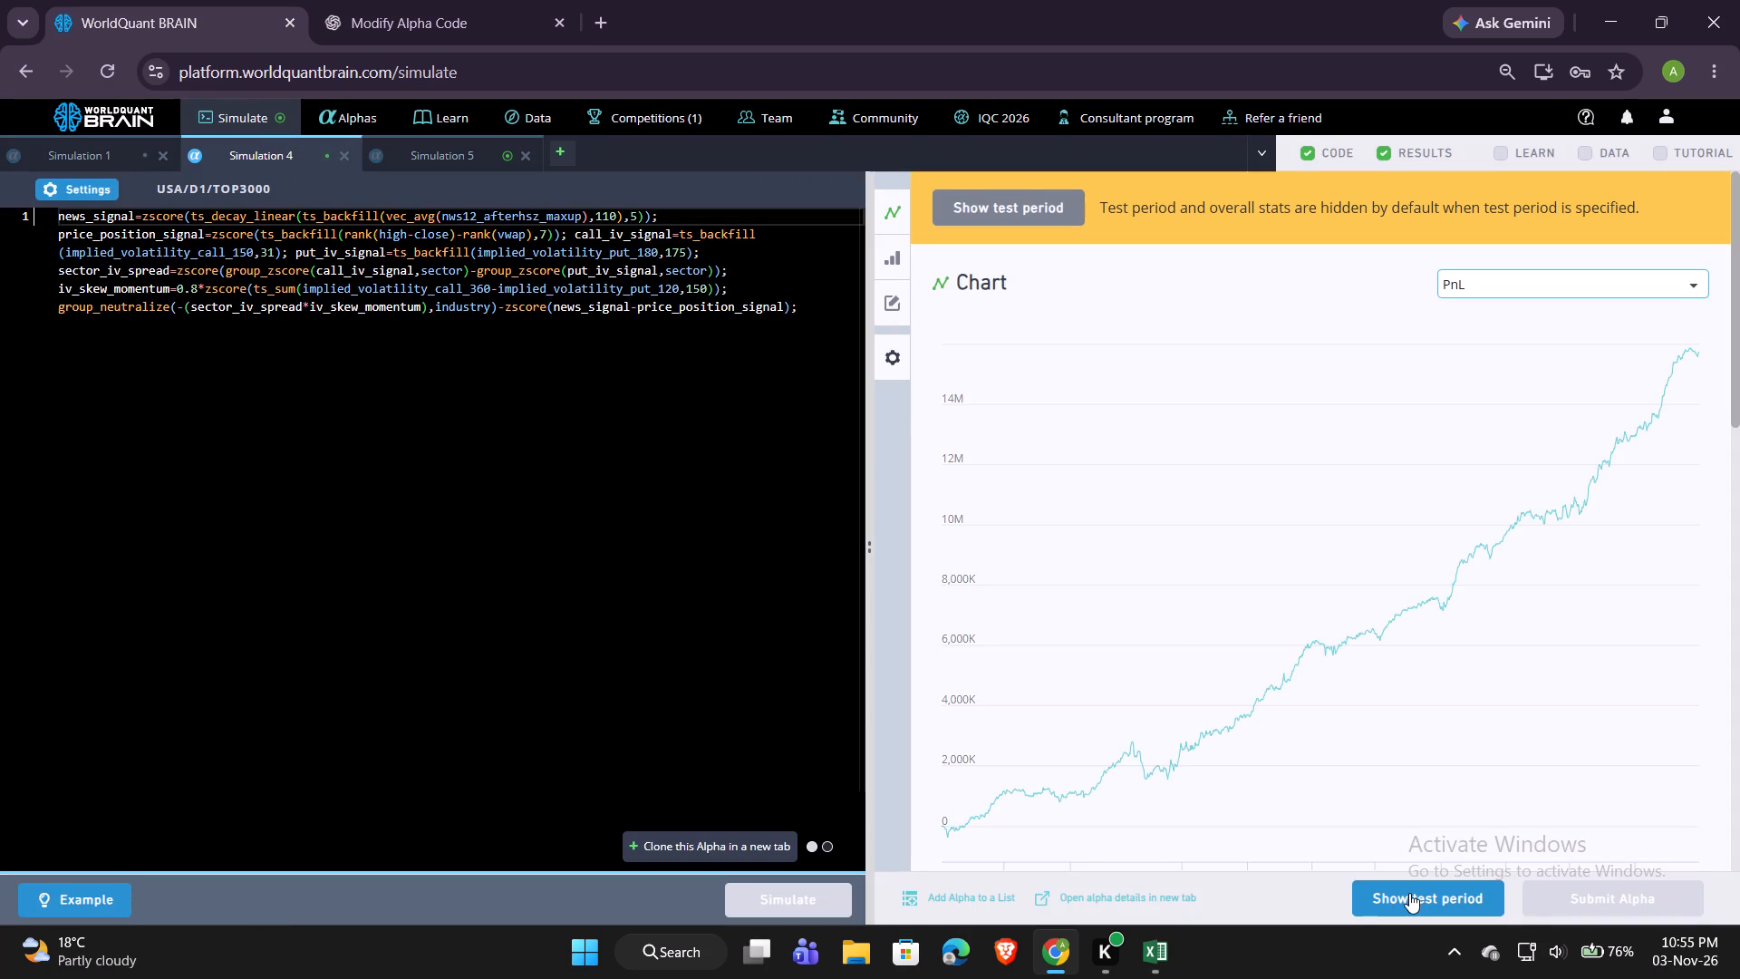
scroll(1598, 595, down, 2)
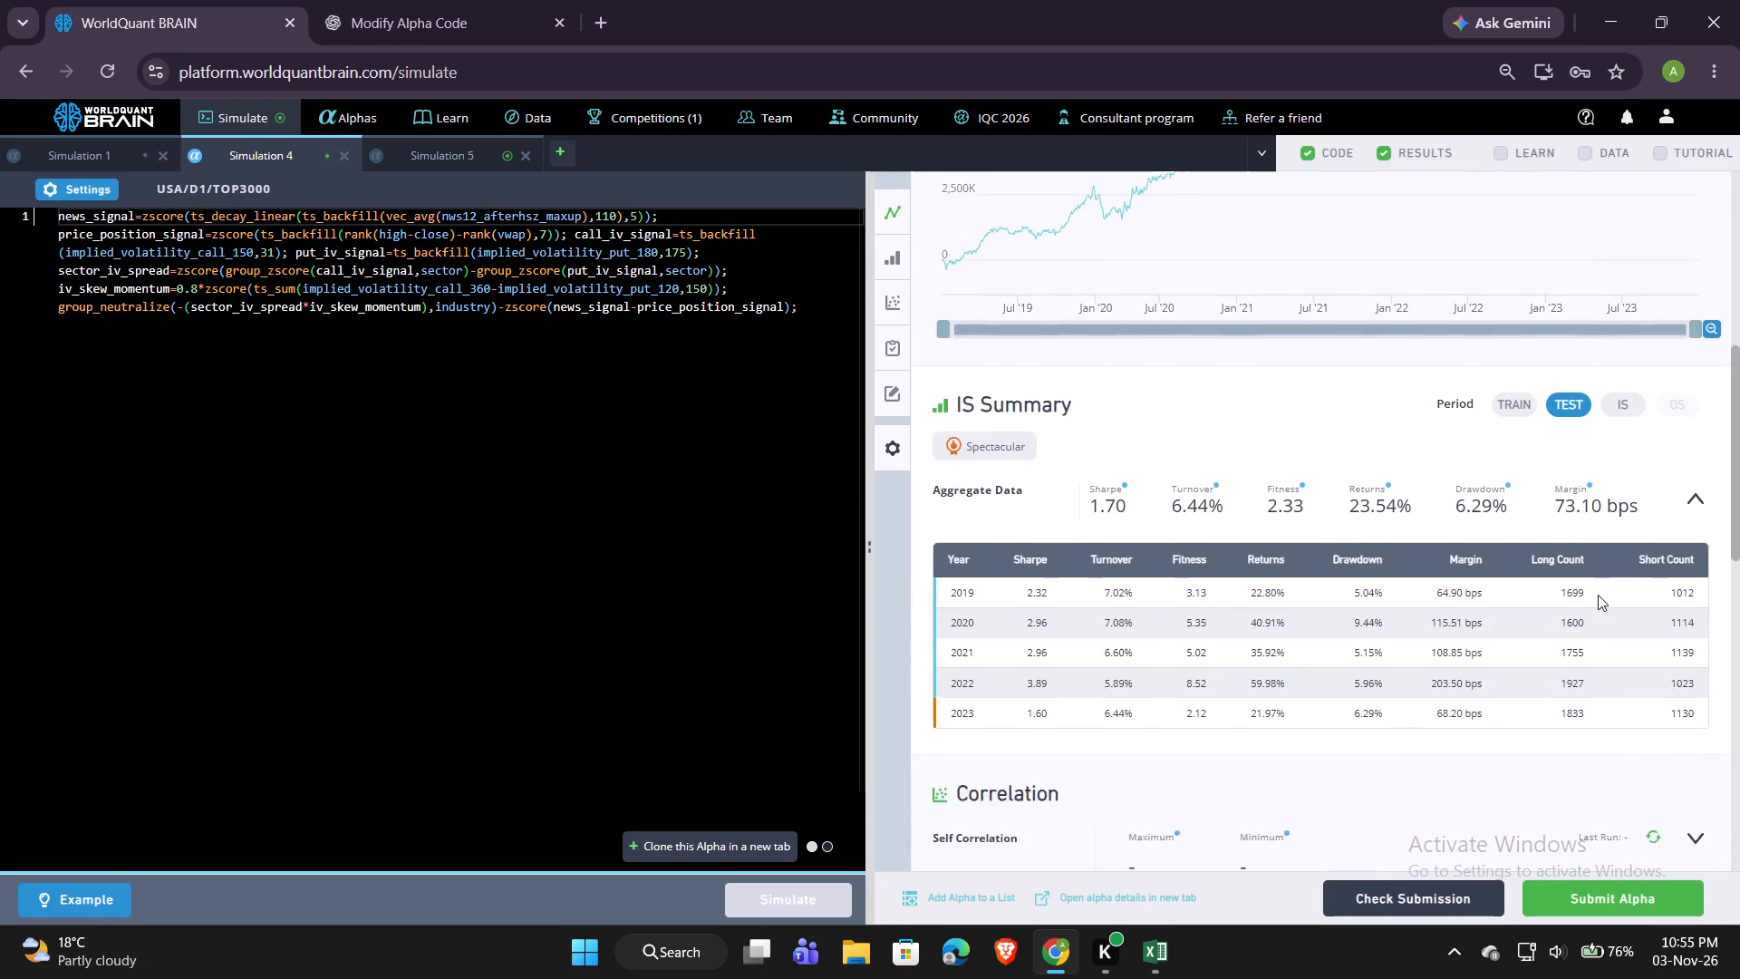
scroll(1598, 595, down, 1)
click(1649, 475)
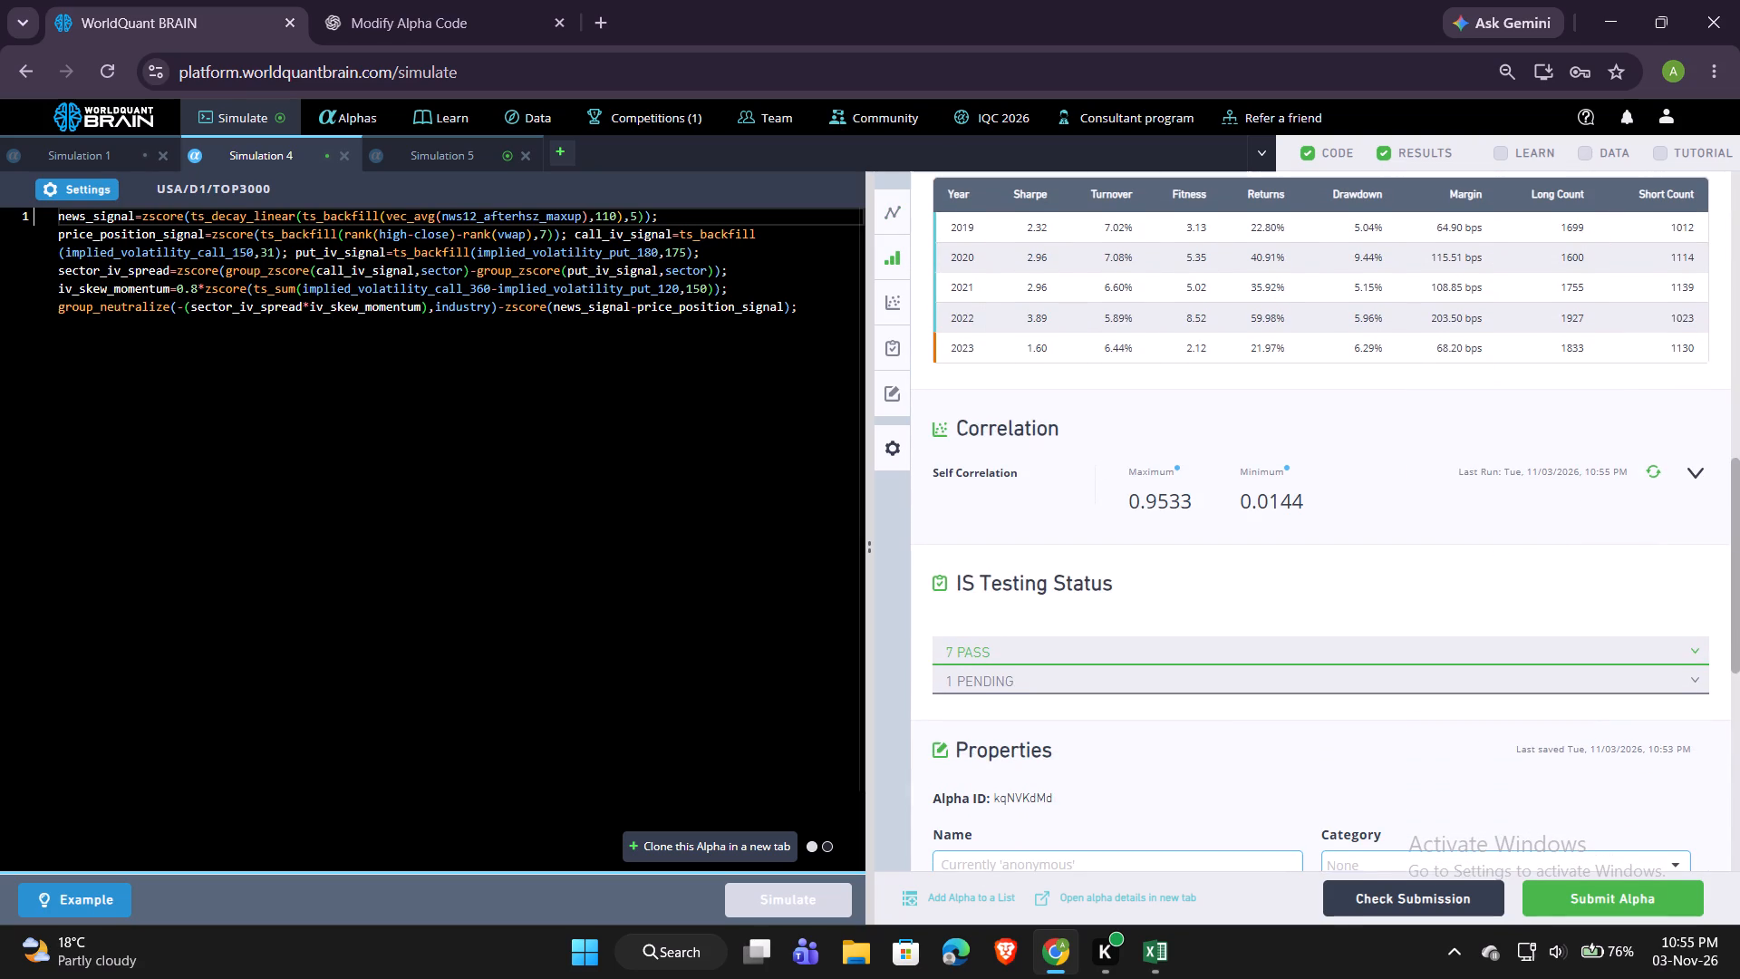
Replace ts_decay_linear in Simulation 4's news_signal with the suggested ts_step operator and try to run the simulation.
click(290, 220)
key(Right)
key(BackSpace)
key(BackSpace)
key(BackSpace)
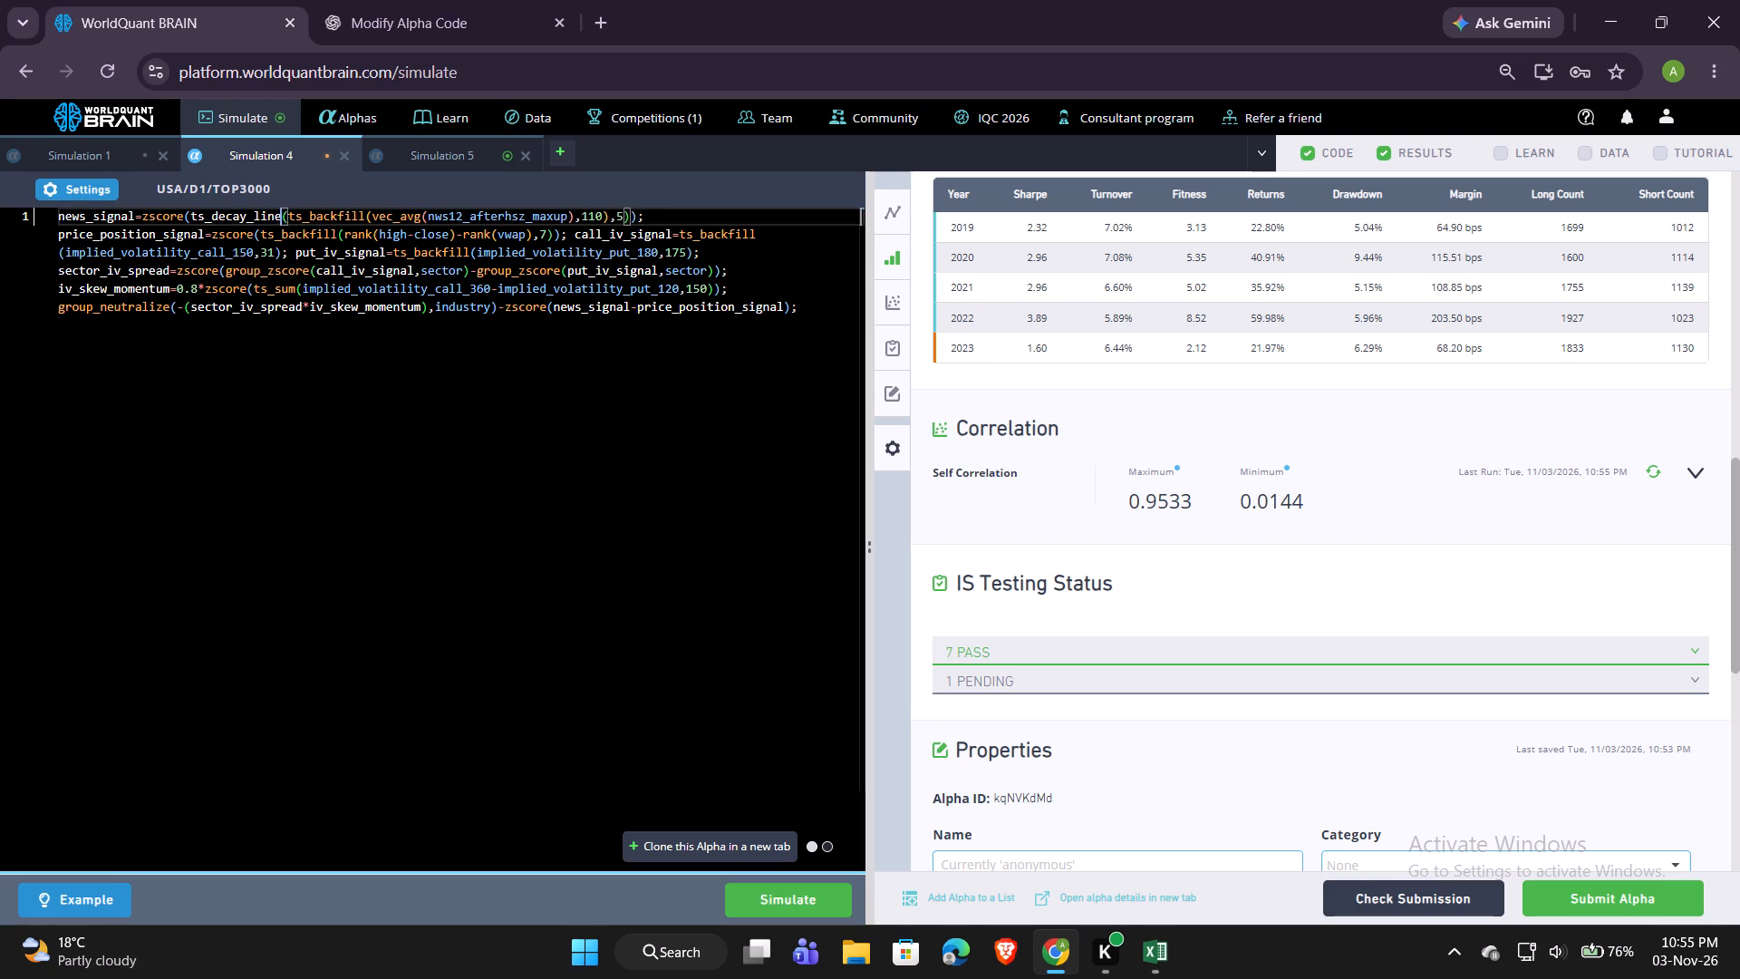
key(BackSpace)
key(BackSpace)
key(BackSpace)
key(BackSpace)
key(BackSpace)
key(BackSpace)
key(BackSpace)
key(BackSpace)
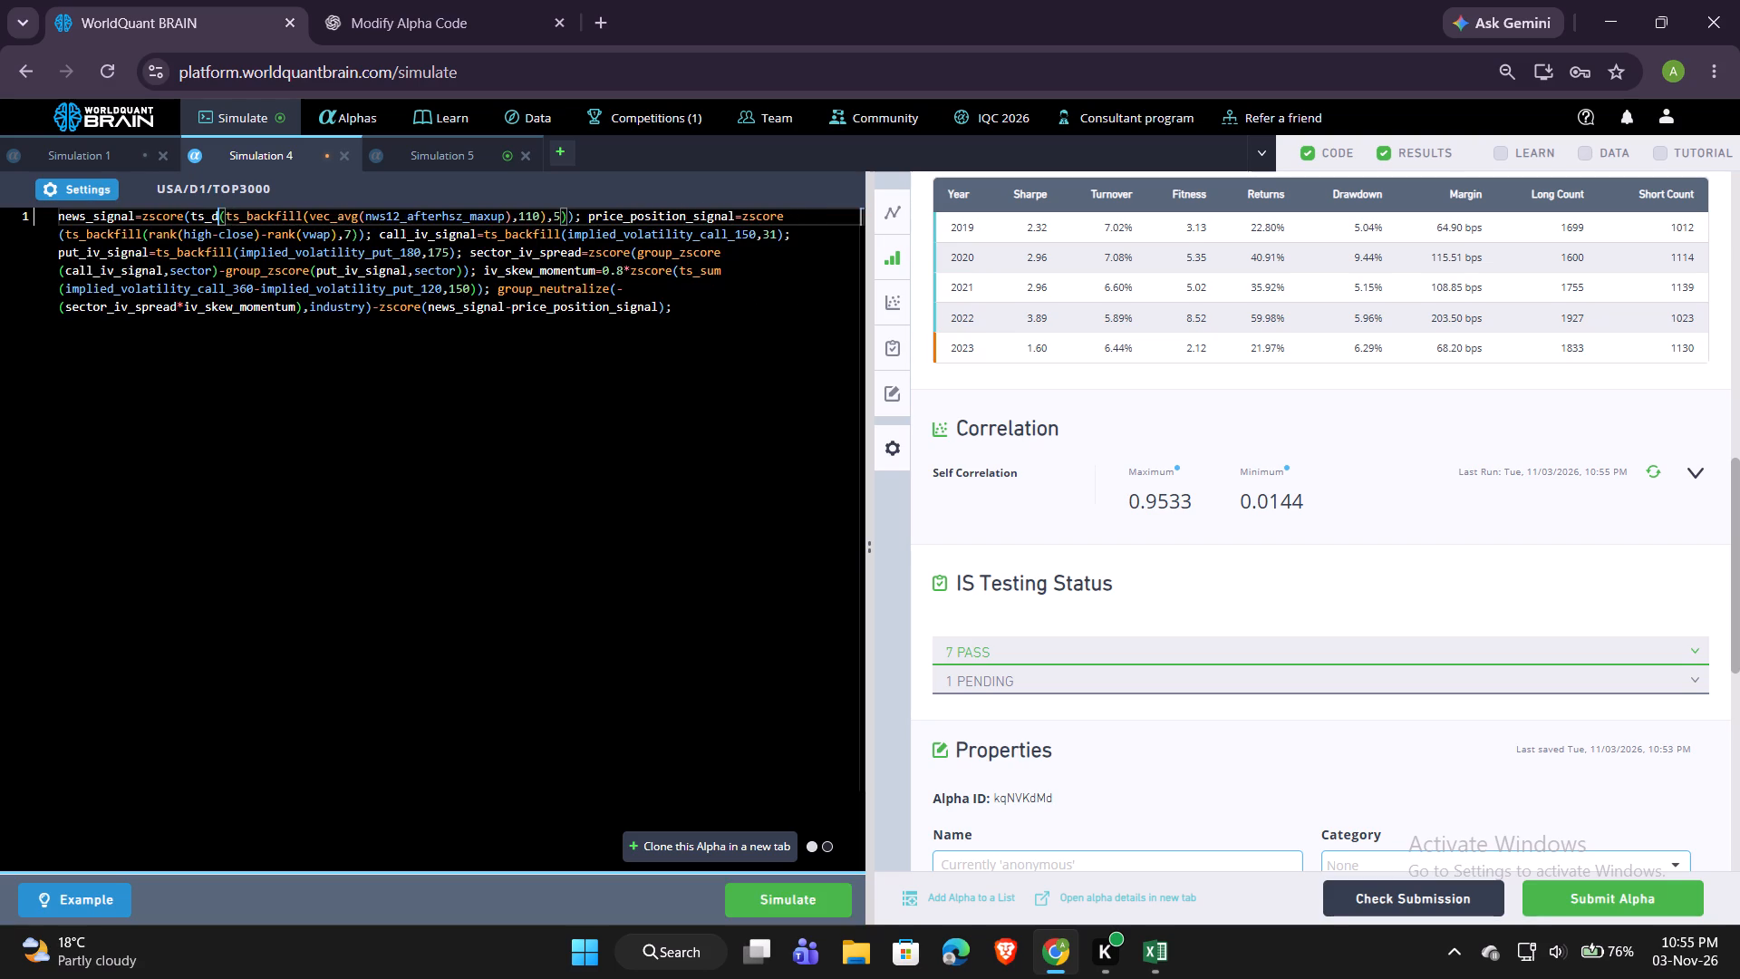
key(BackSpace)
key(p)
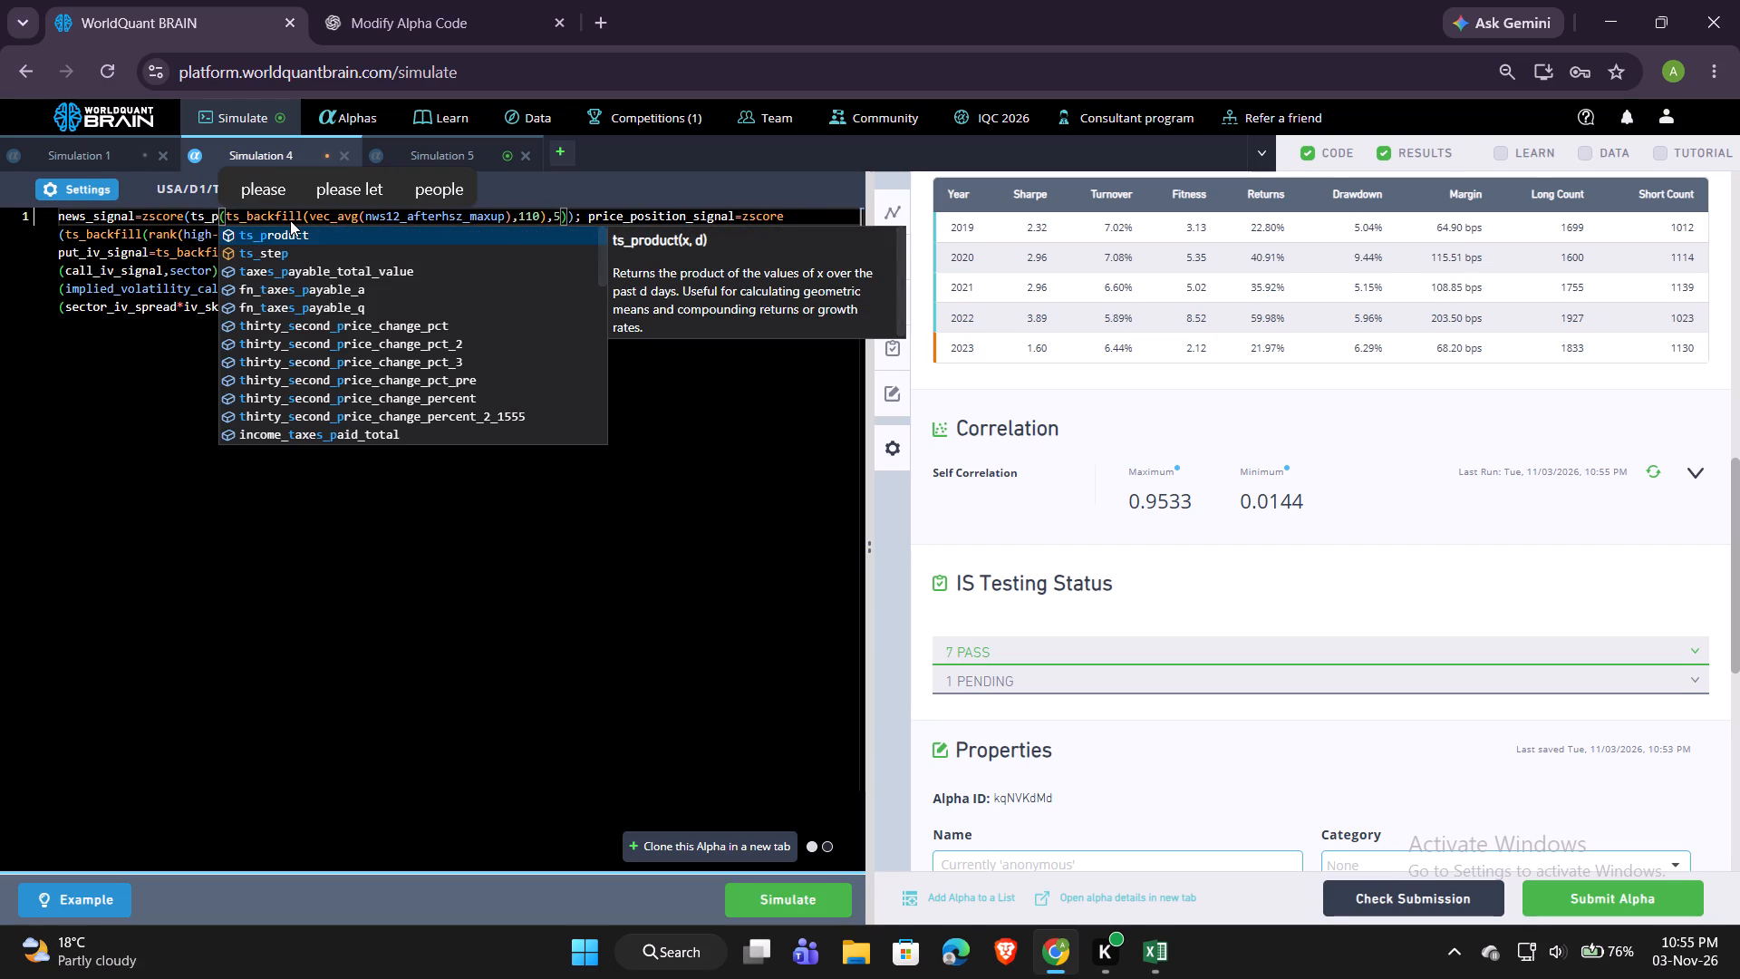
key(Down)
key(Return)
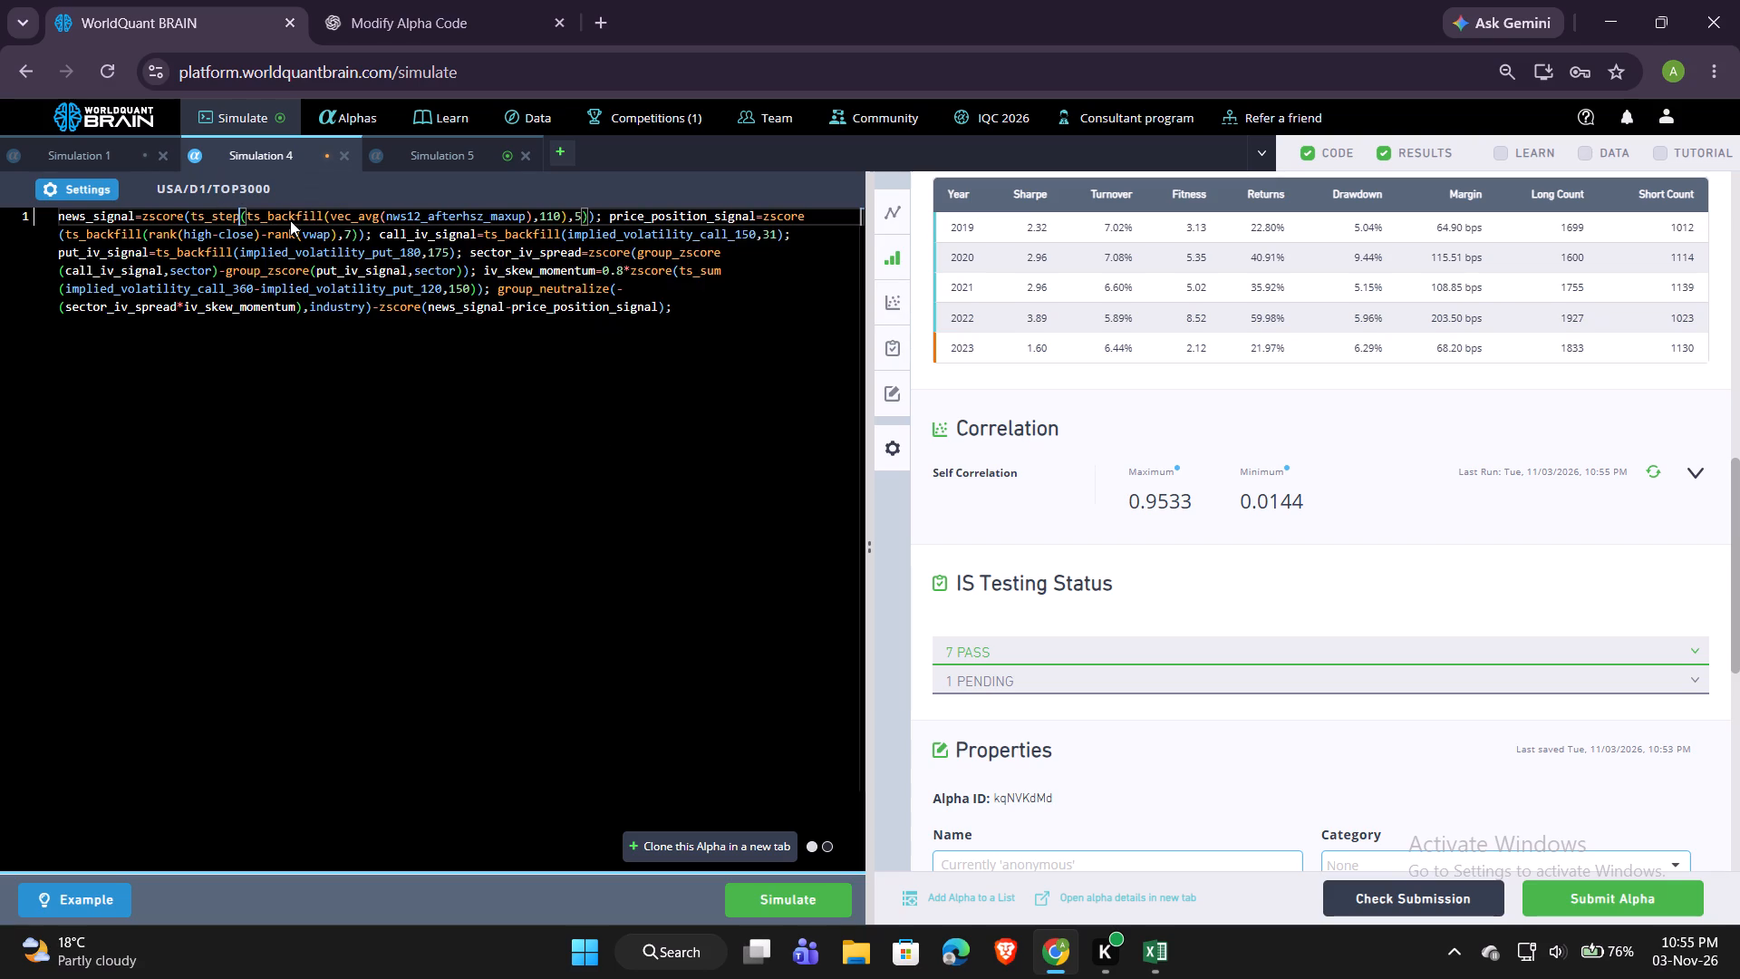
click(732, 897)
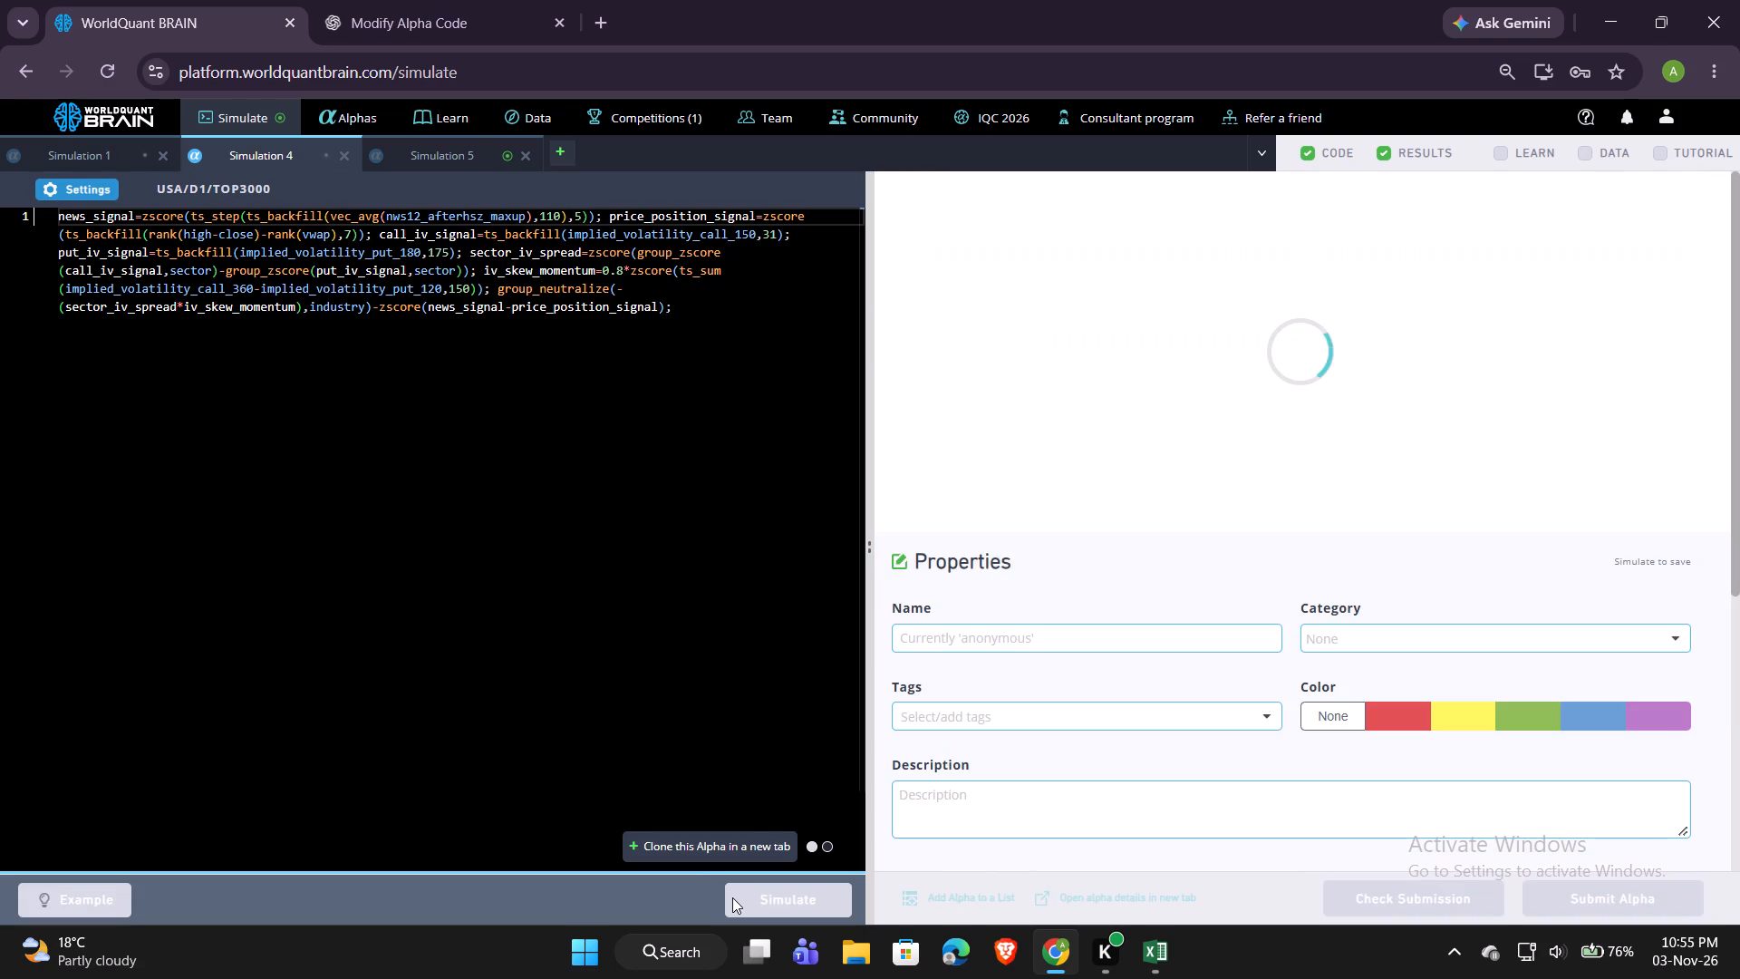
Replace the ts_step operator in Simulation 4's news_signal with ts_sum and run the simulation.
click(243, 215)
key(Left)
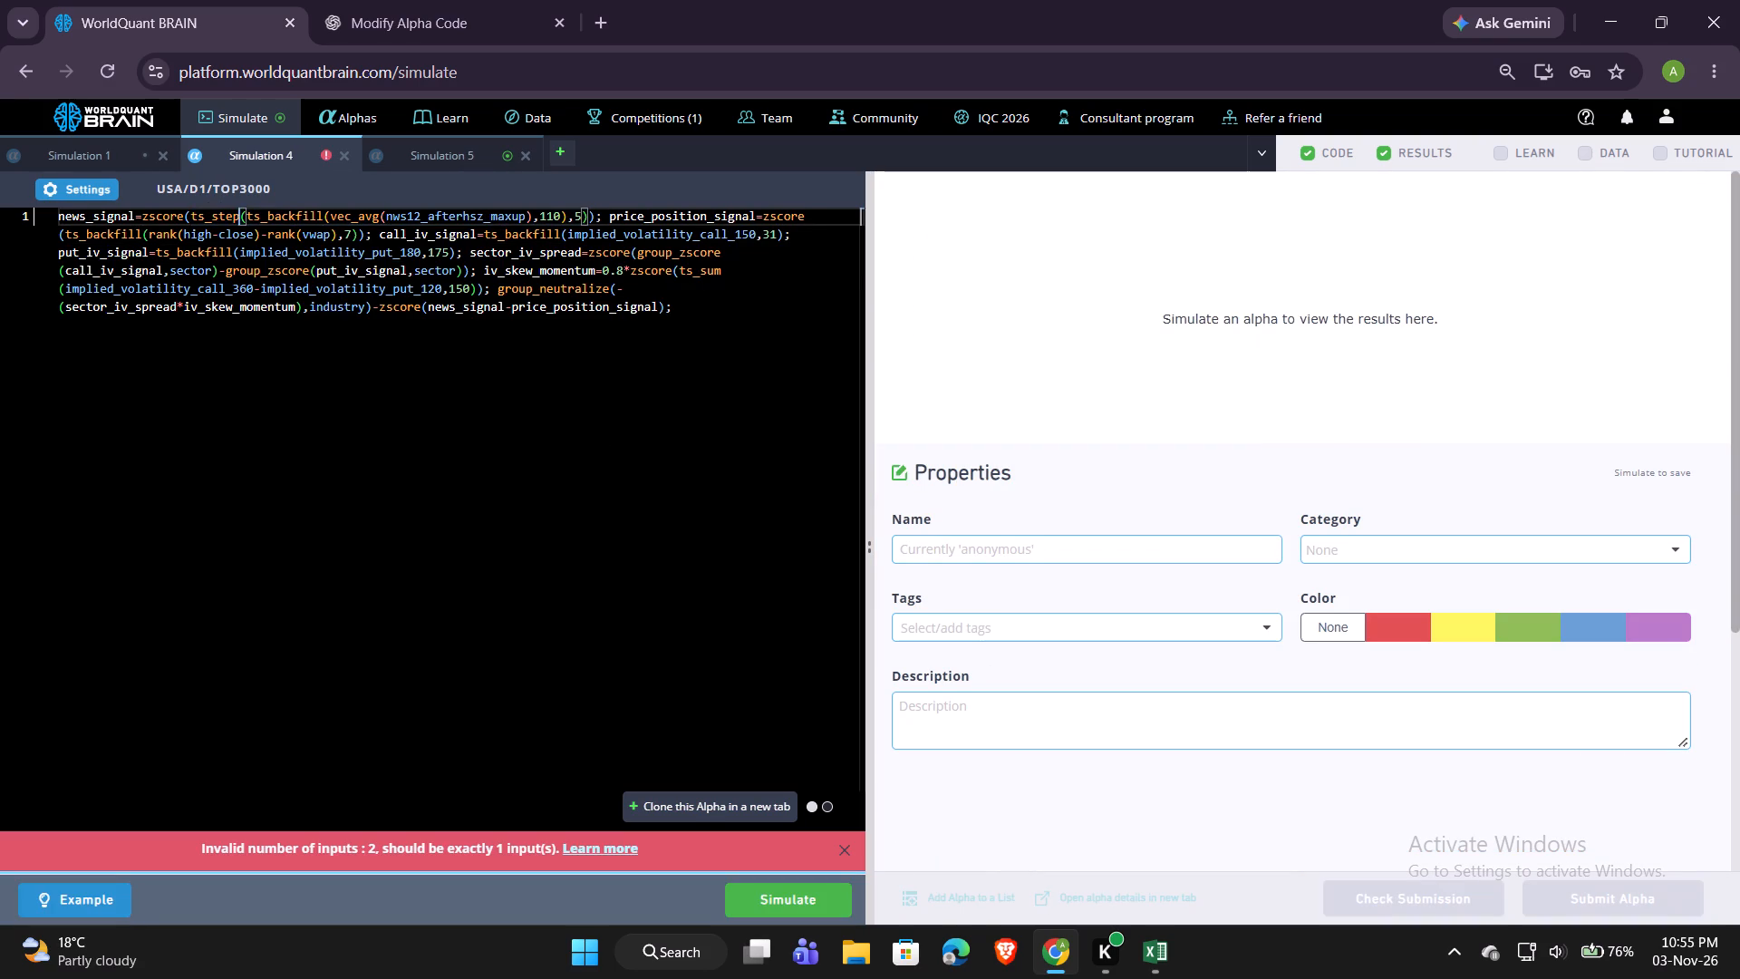
key(BackSpace)
key(BackSpace)
key(BackSpace)
key(BackSpace)
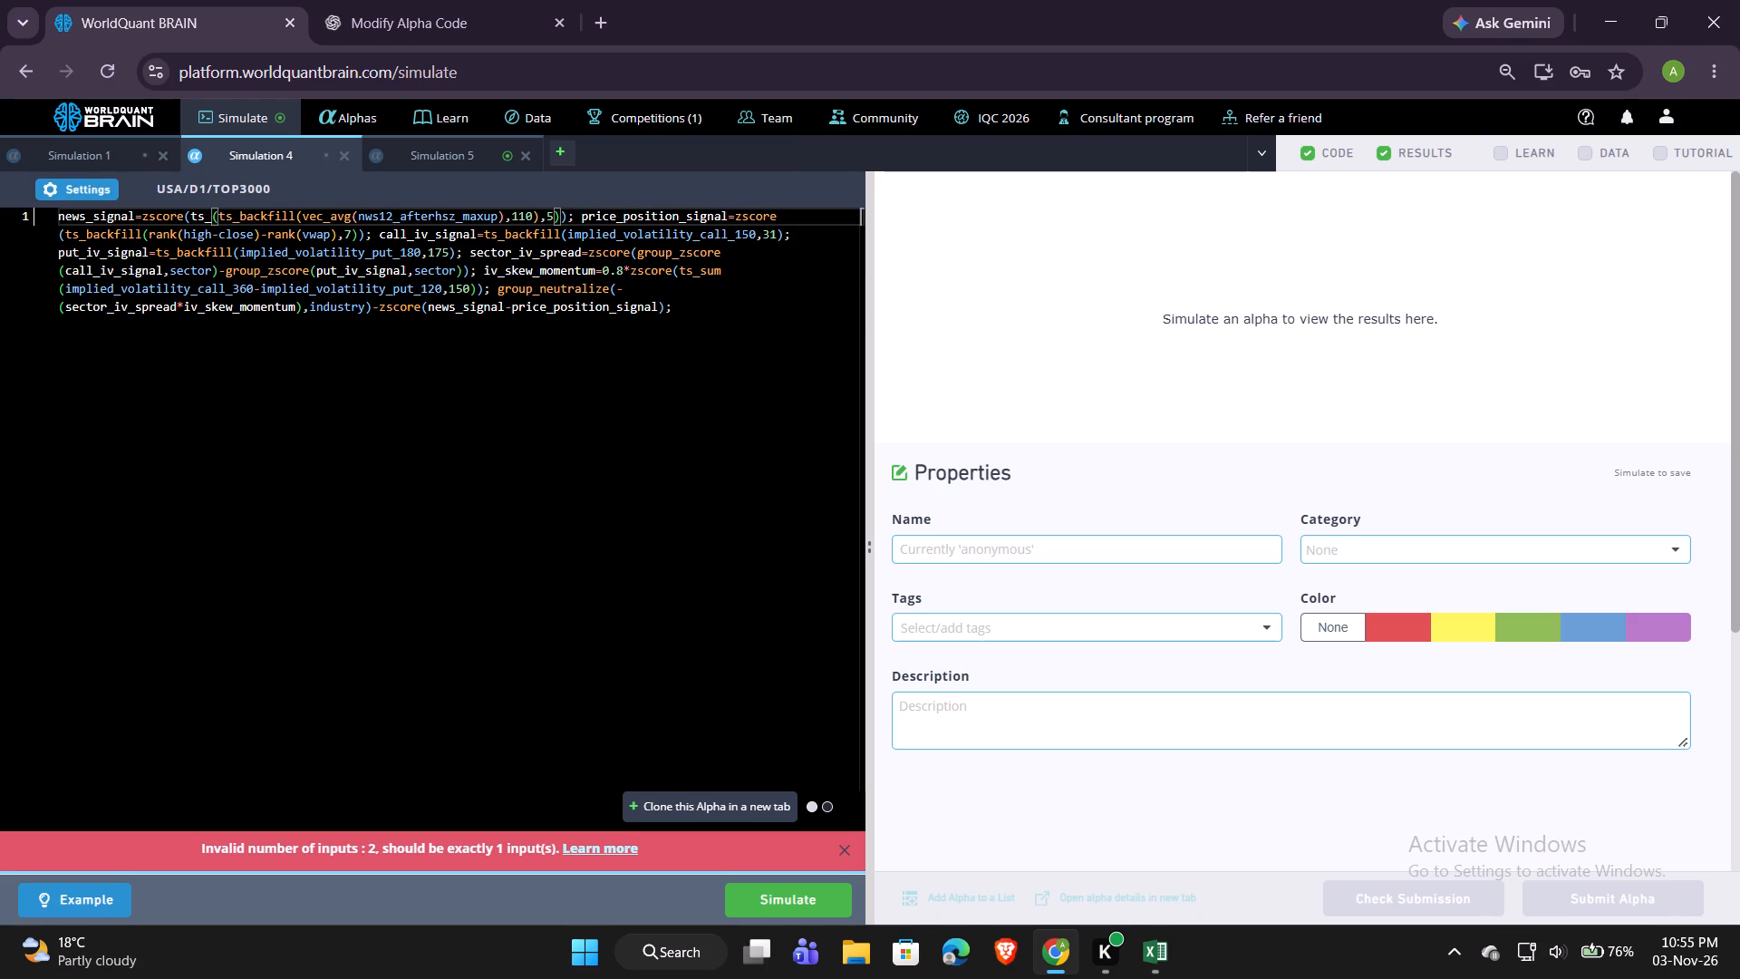
key(s)
key(BackSpace)
key(Down)
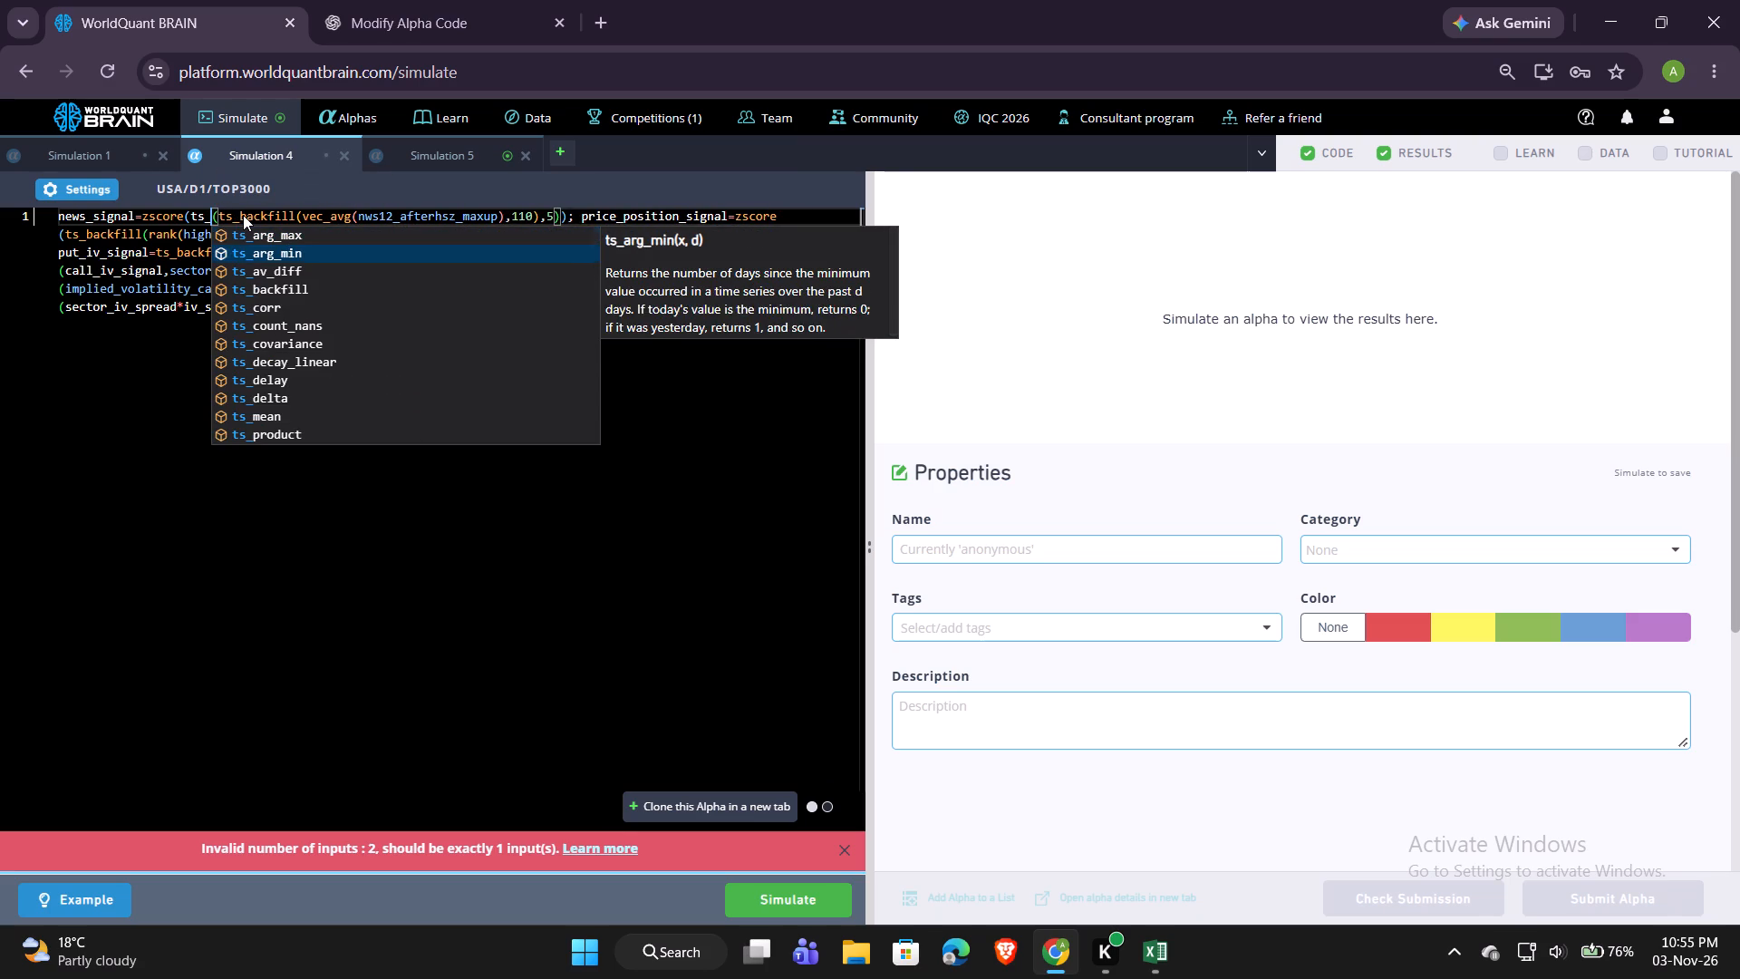
key(Down)
key(Down)
key(Down)
key(Down)
key(Down)
key(Down)
key(Down)
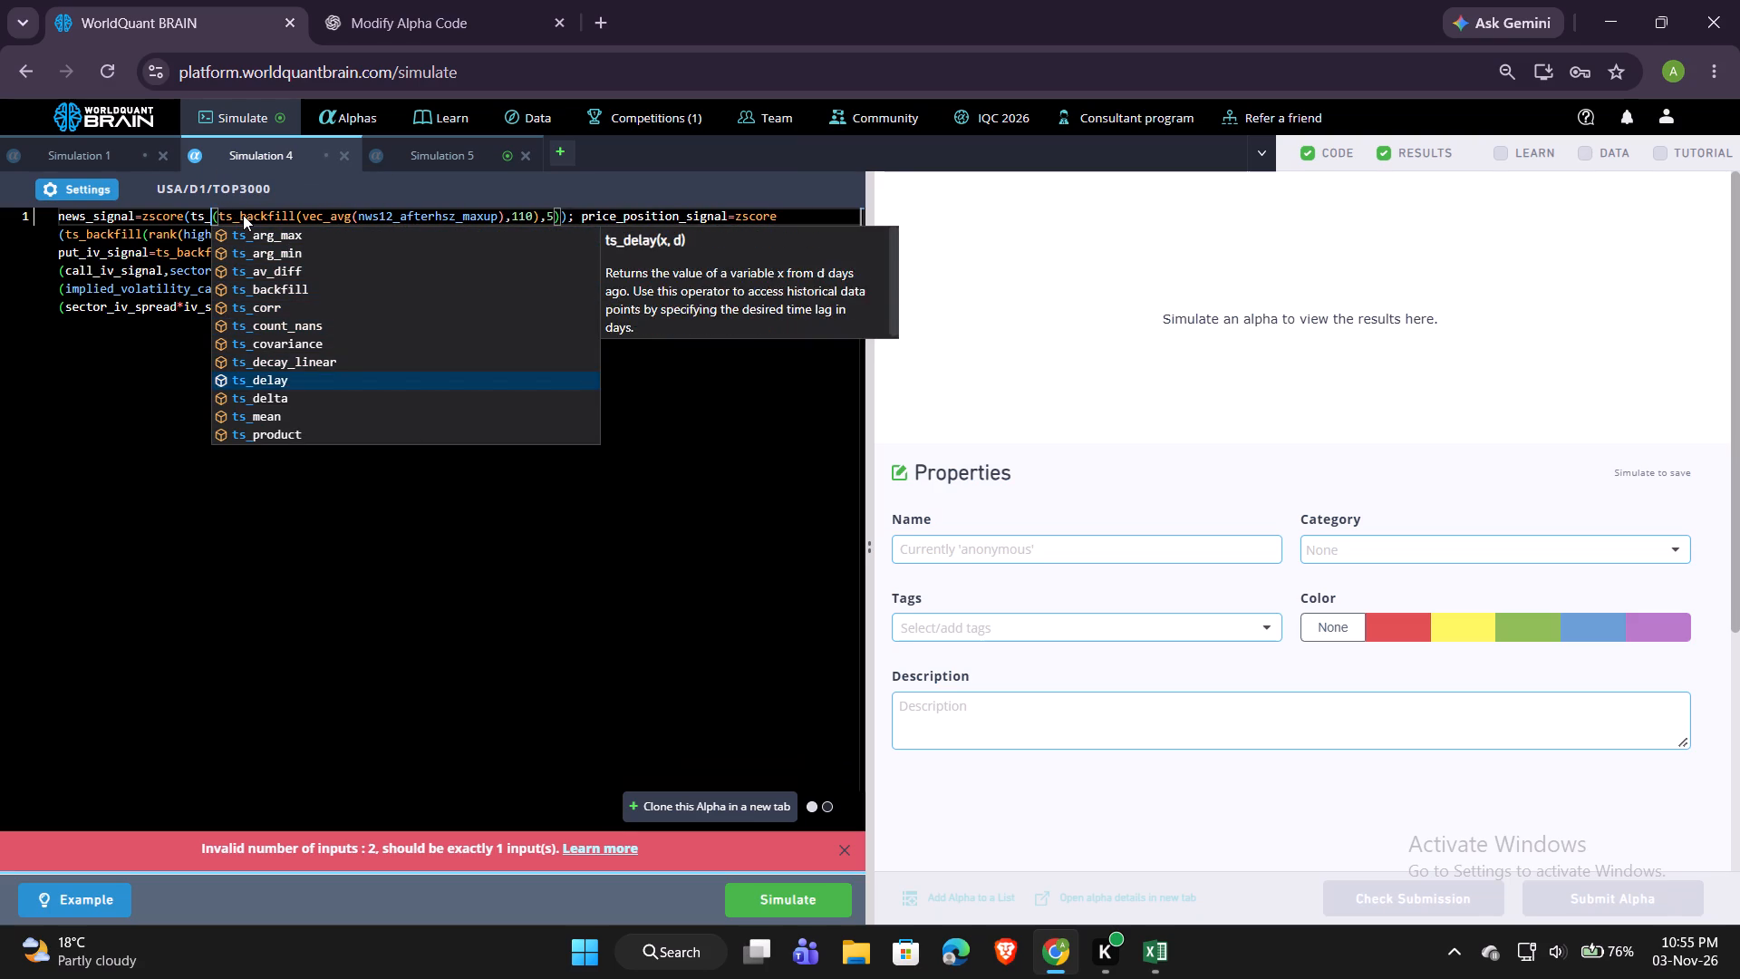
key(Down)
key(Down)
key(Down)
key(Down)
key(Down)
key(Down)
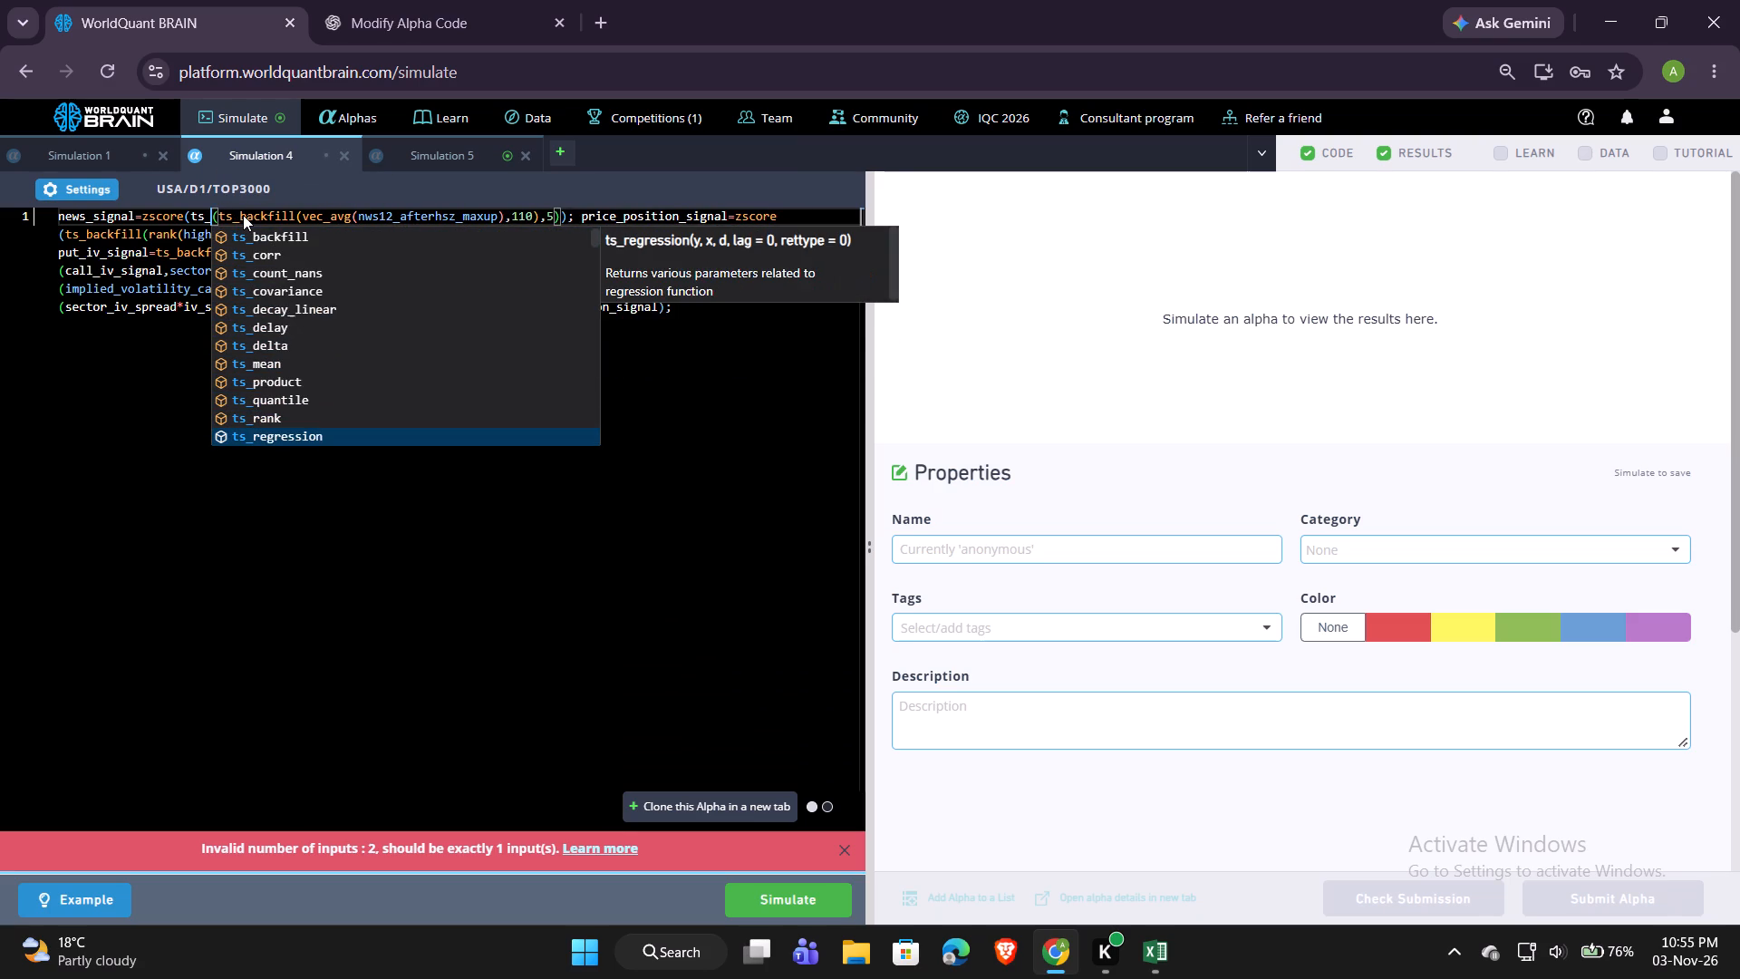
key(Down)
key(Down)
key(Down)
key(Down)
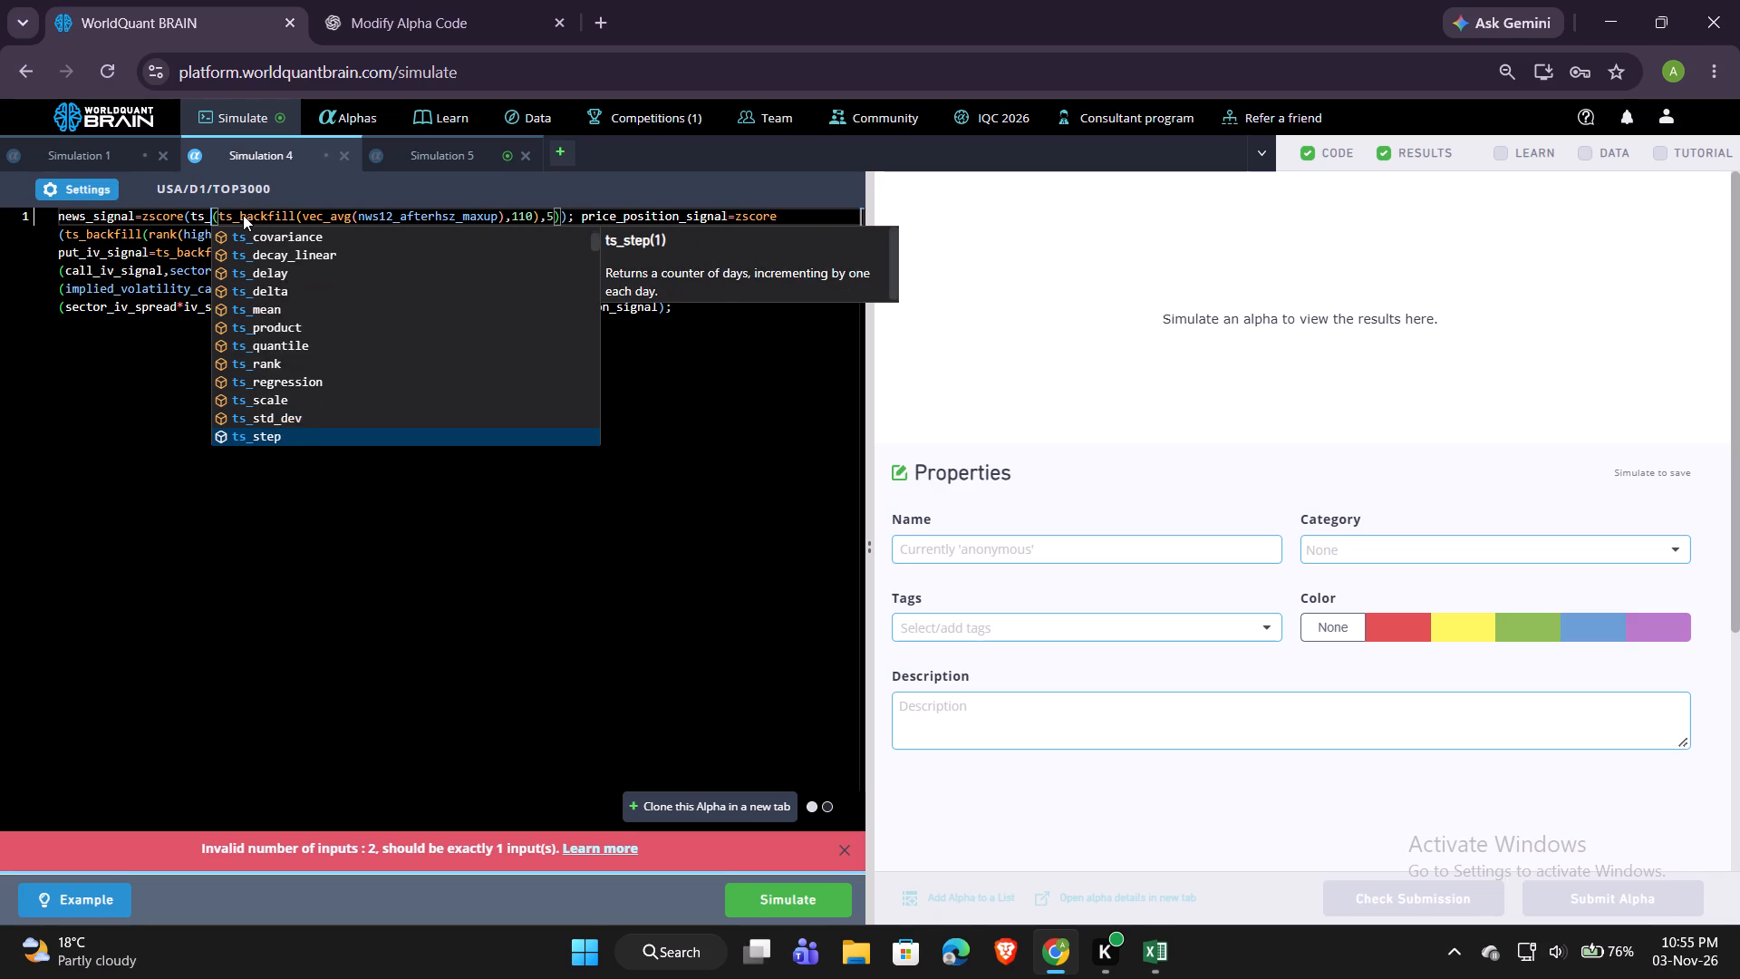
key(Down)
key(Up)
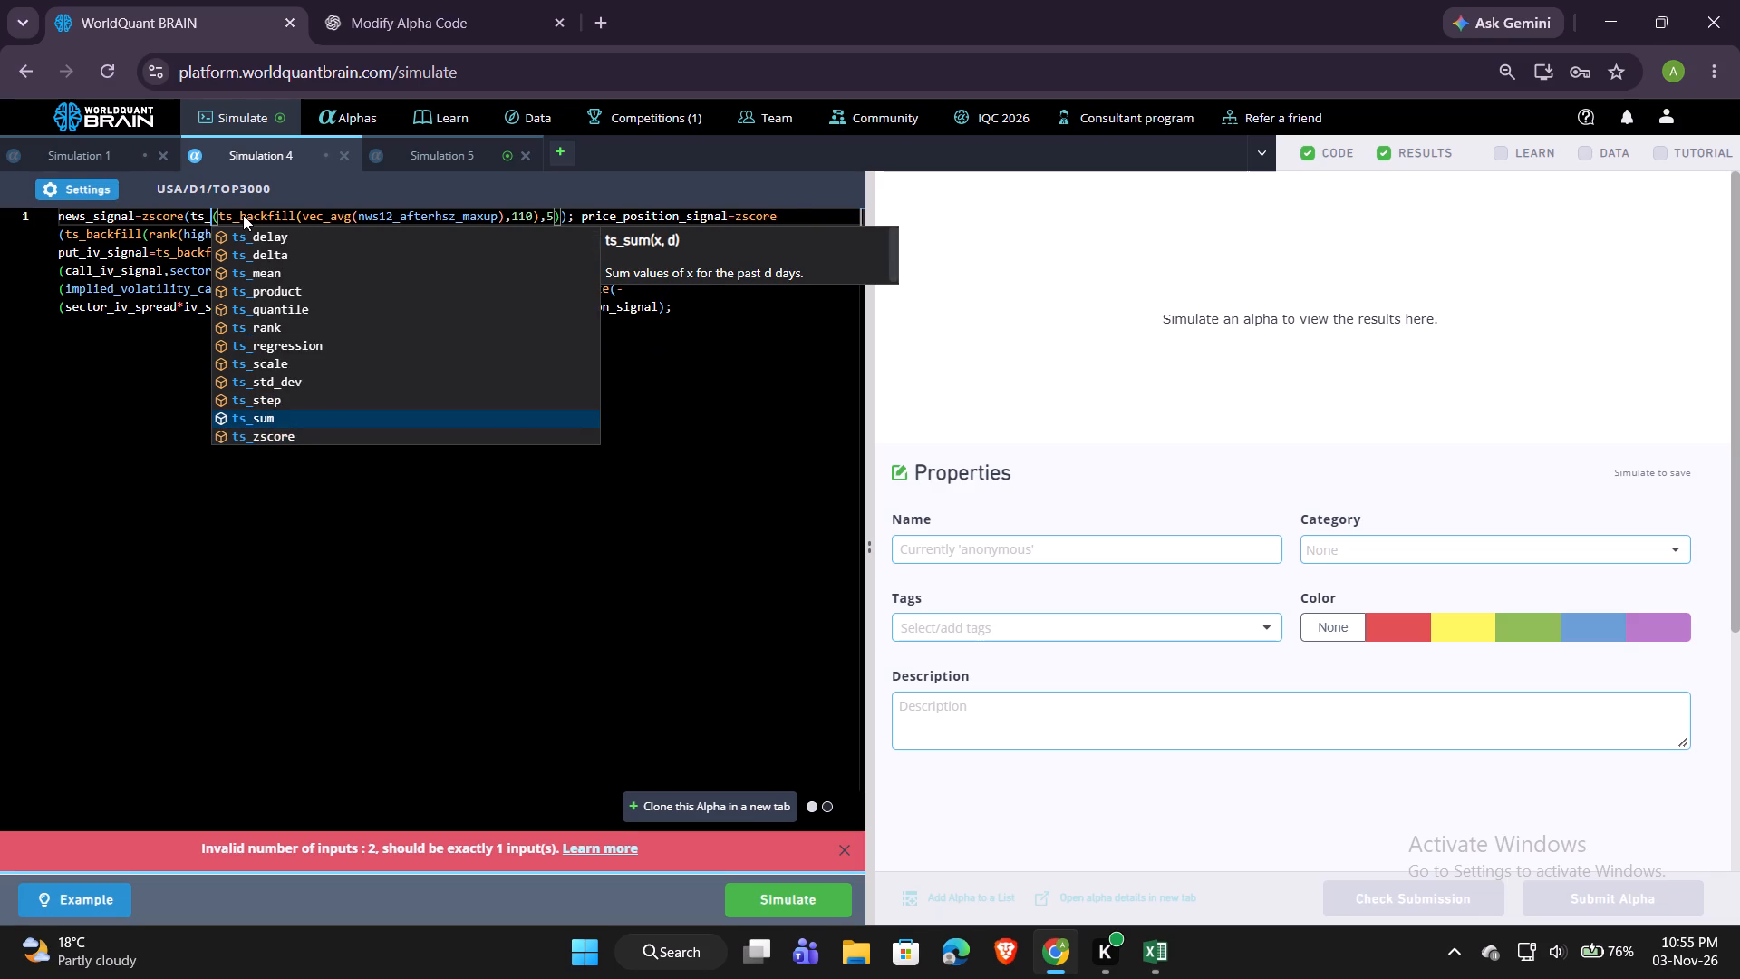
key(Return)
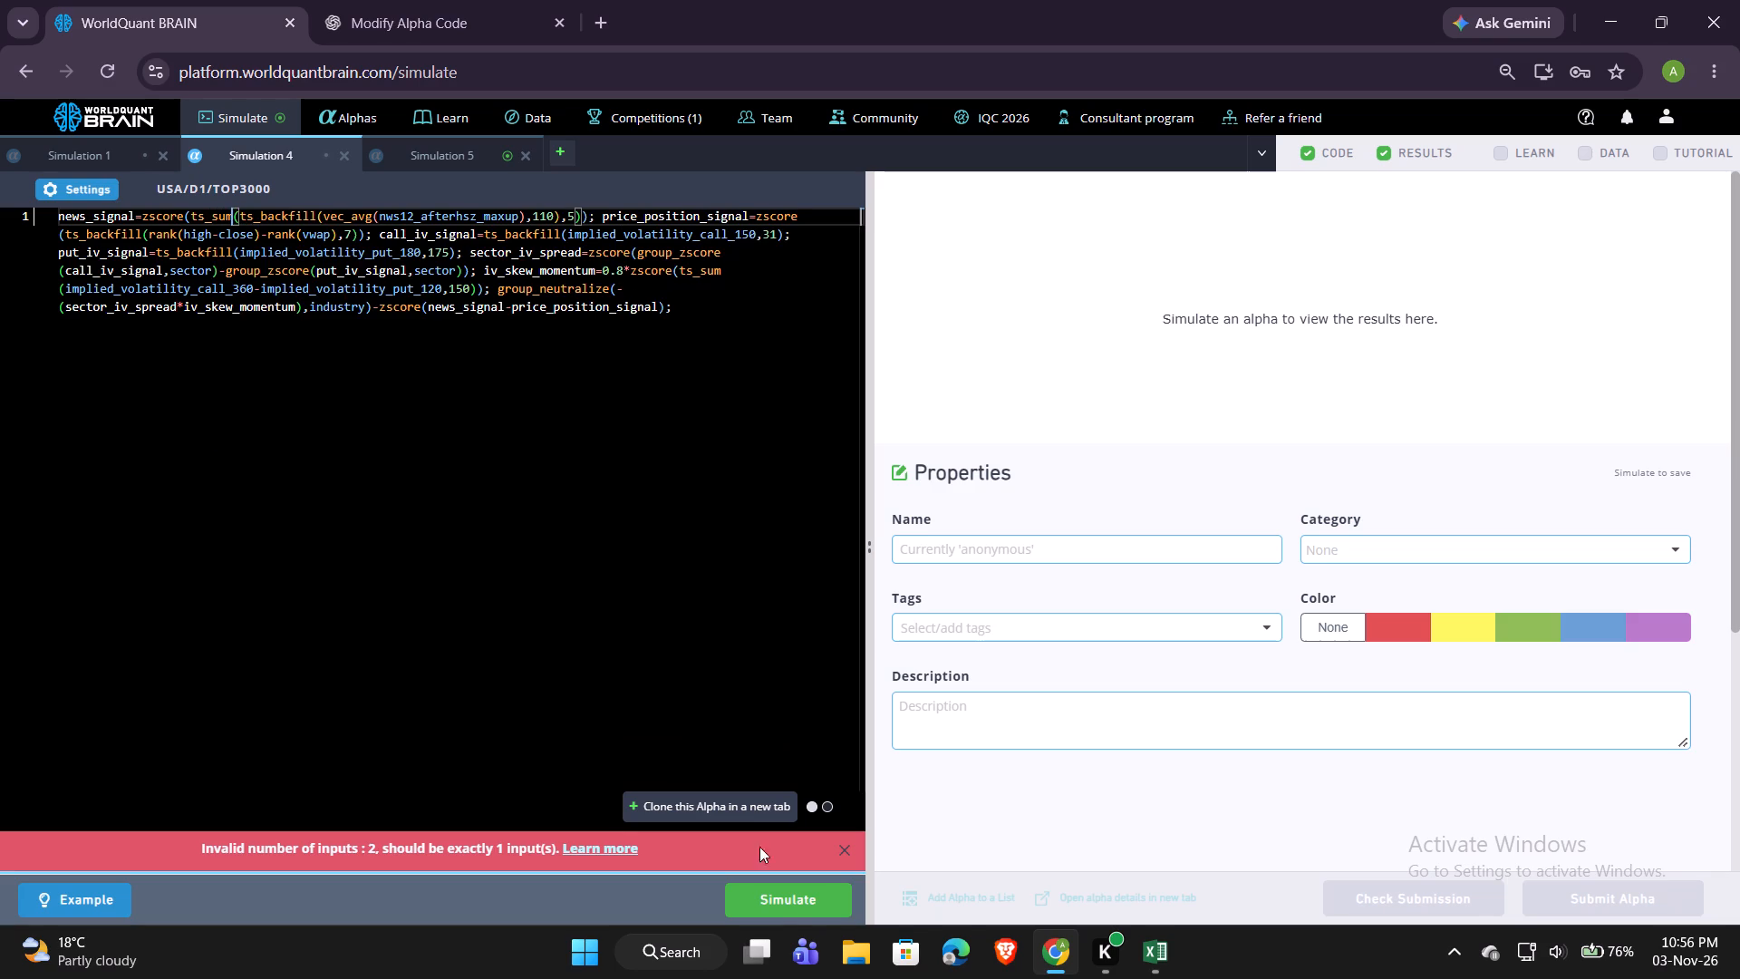
click(786, 899)
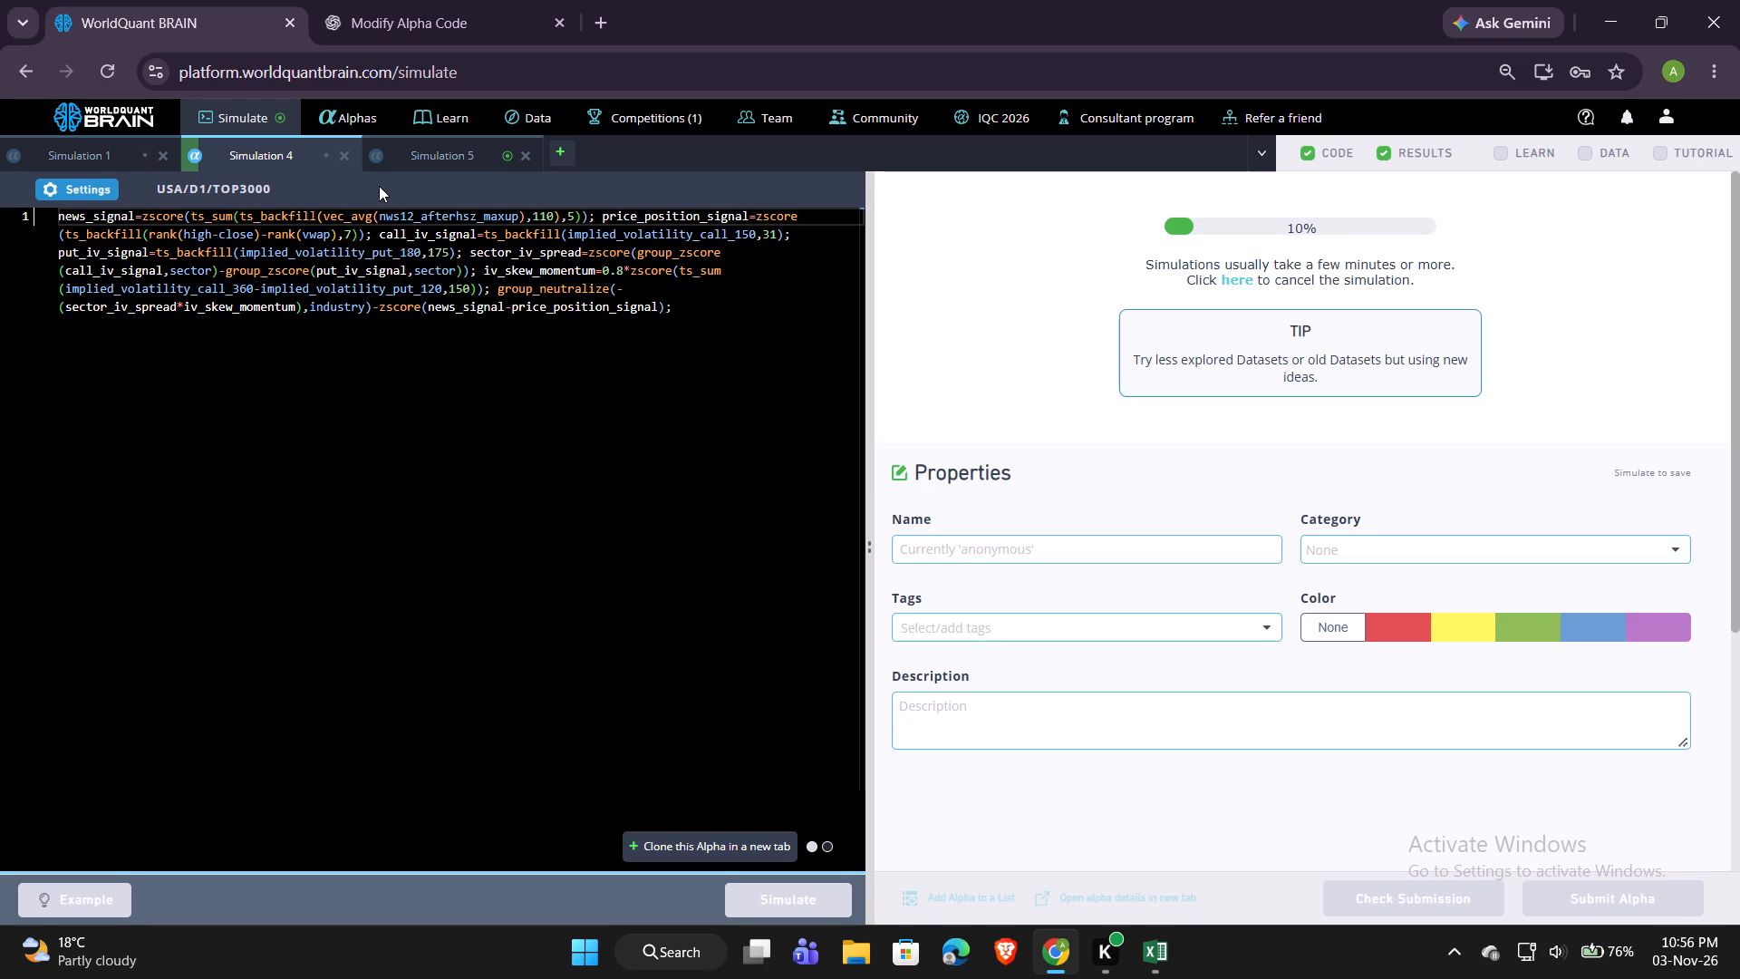
Reveal Simulation 5's test period, run its self-correlation check and expand the list of passed IS tests.
click(420, 159)
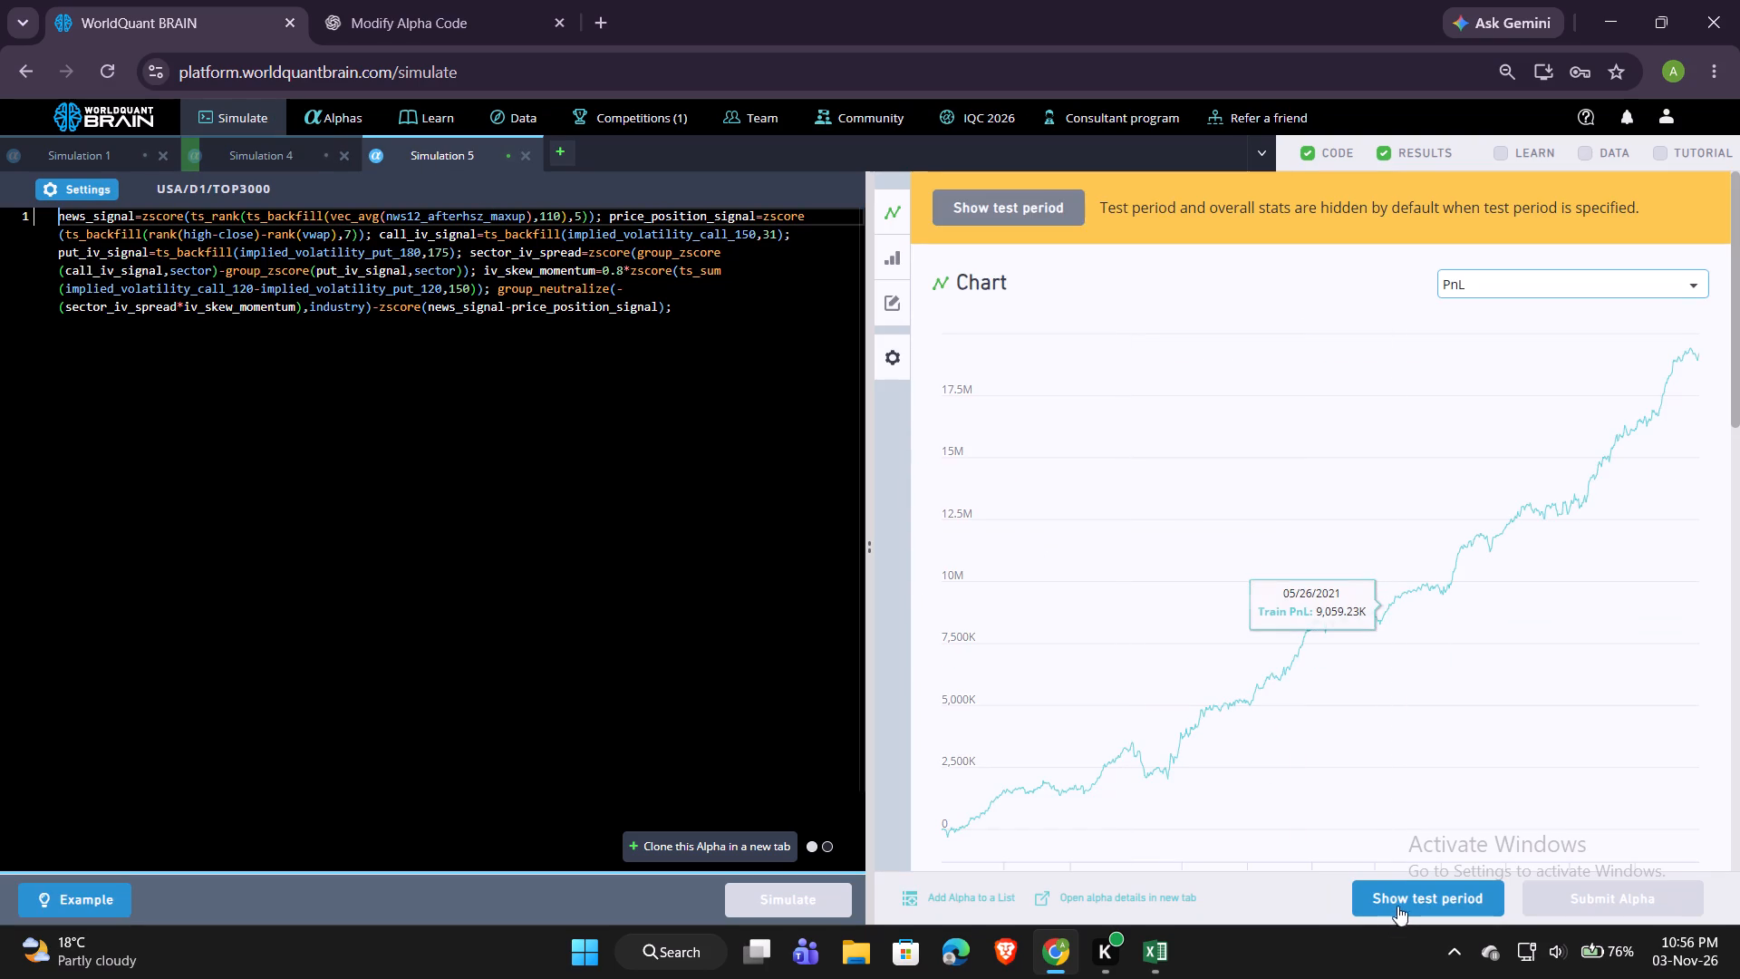
click(1398, 903)
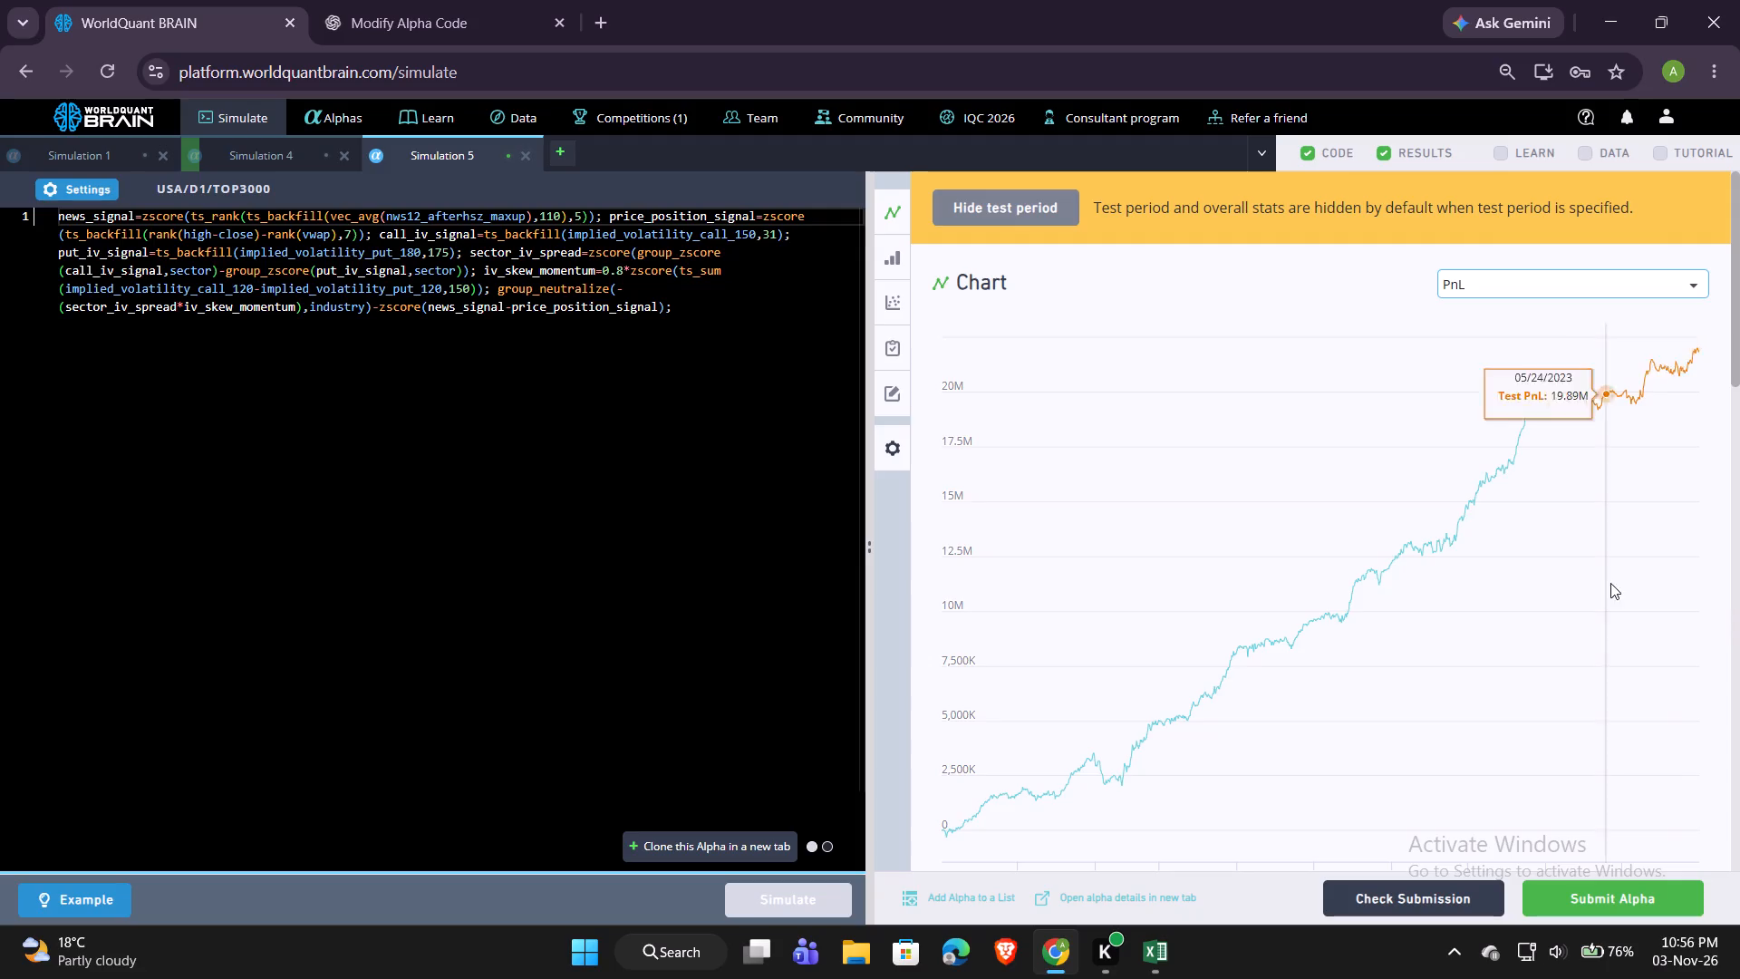
scroll(1610, 583, down, 4)
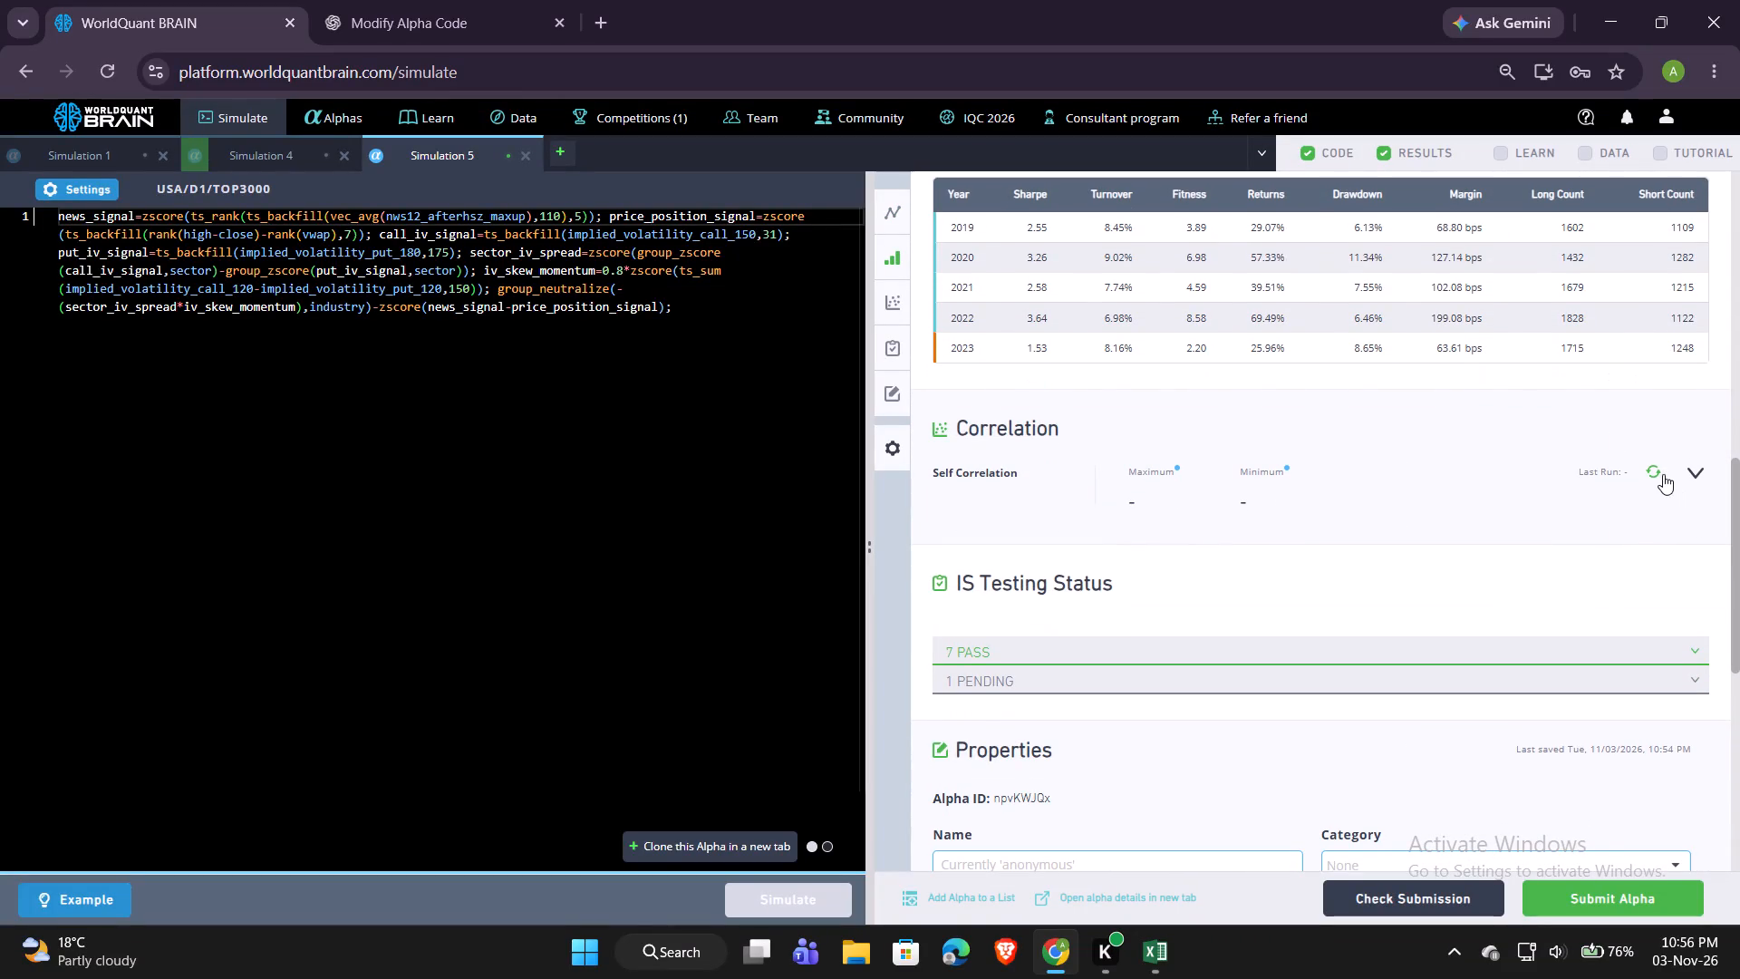
click(1654, 471)
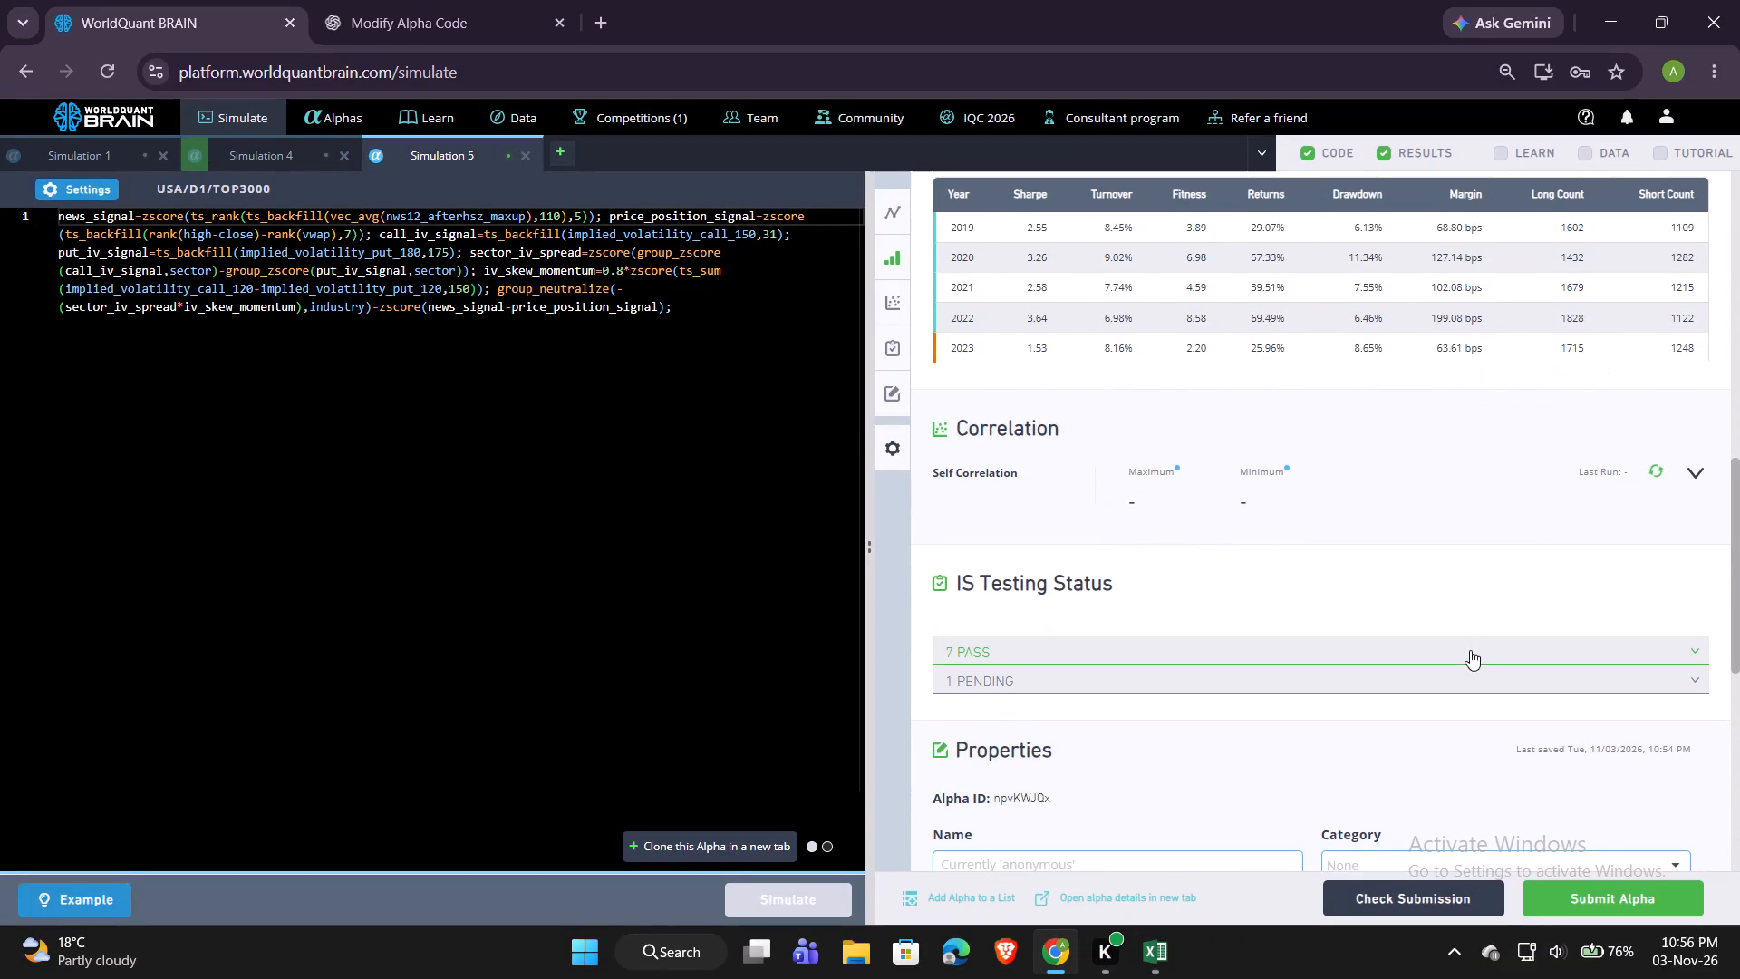
click(1470, 650)
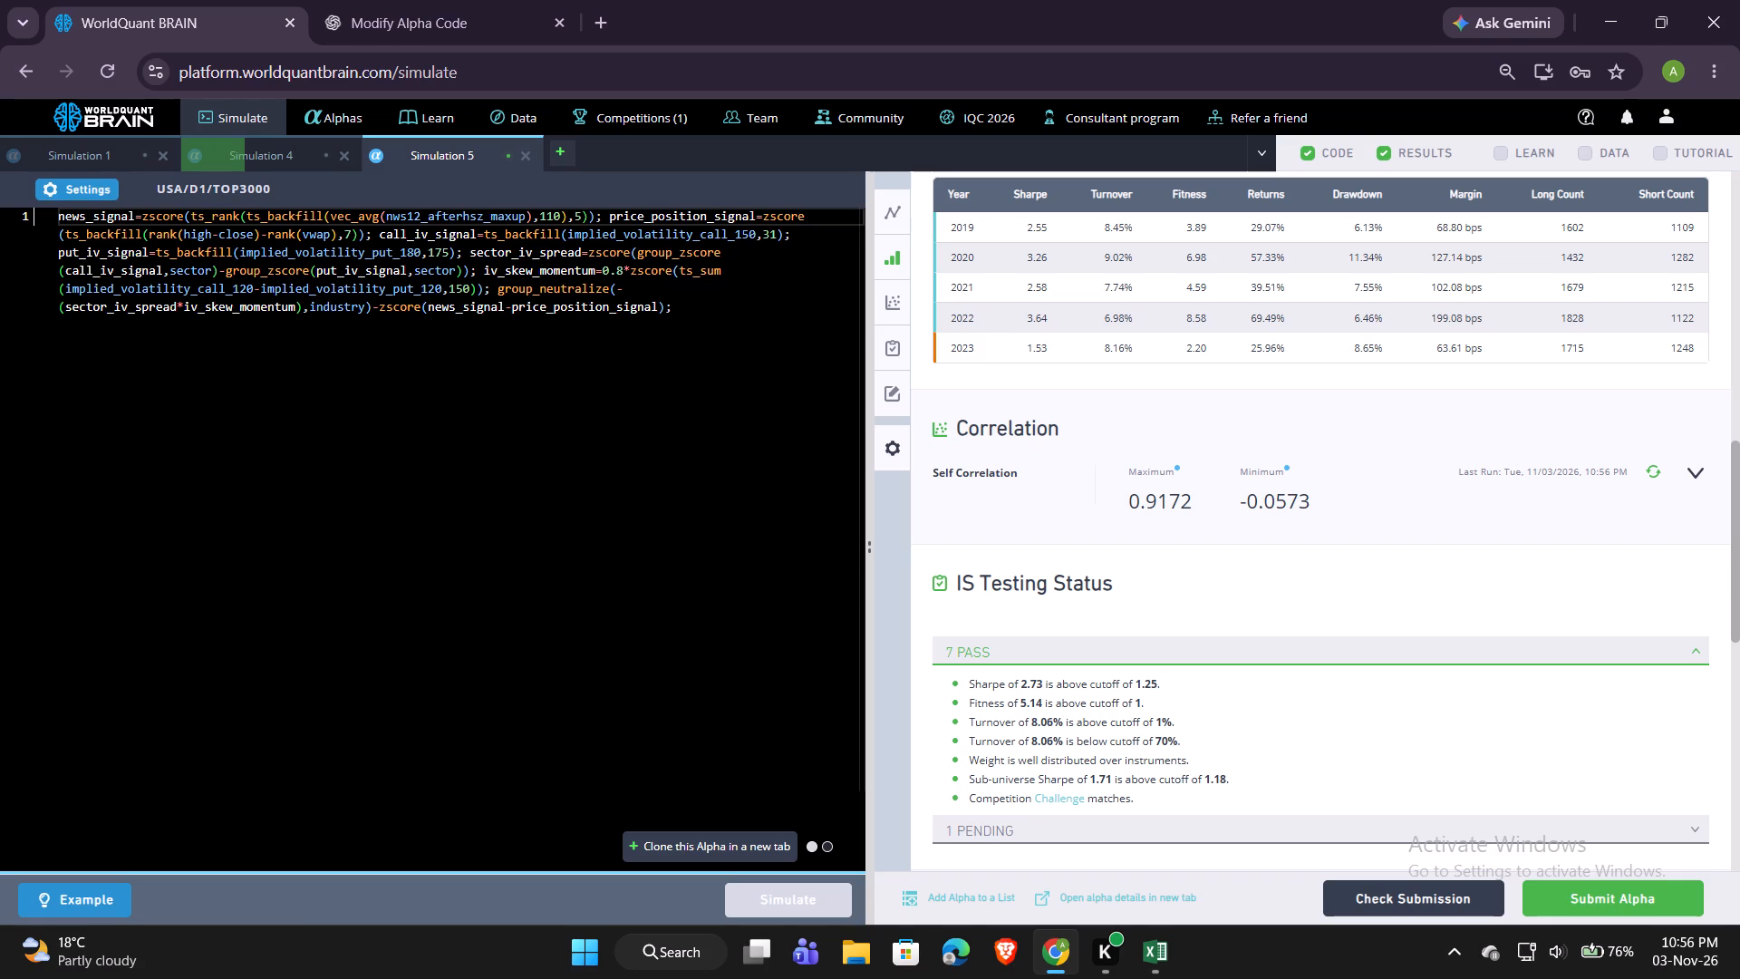
Set Simulation 5's neutralization to Industry, apply the settings and run the simulation again.
click(85, 182)
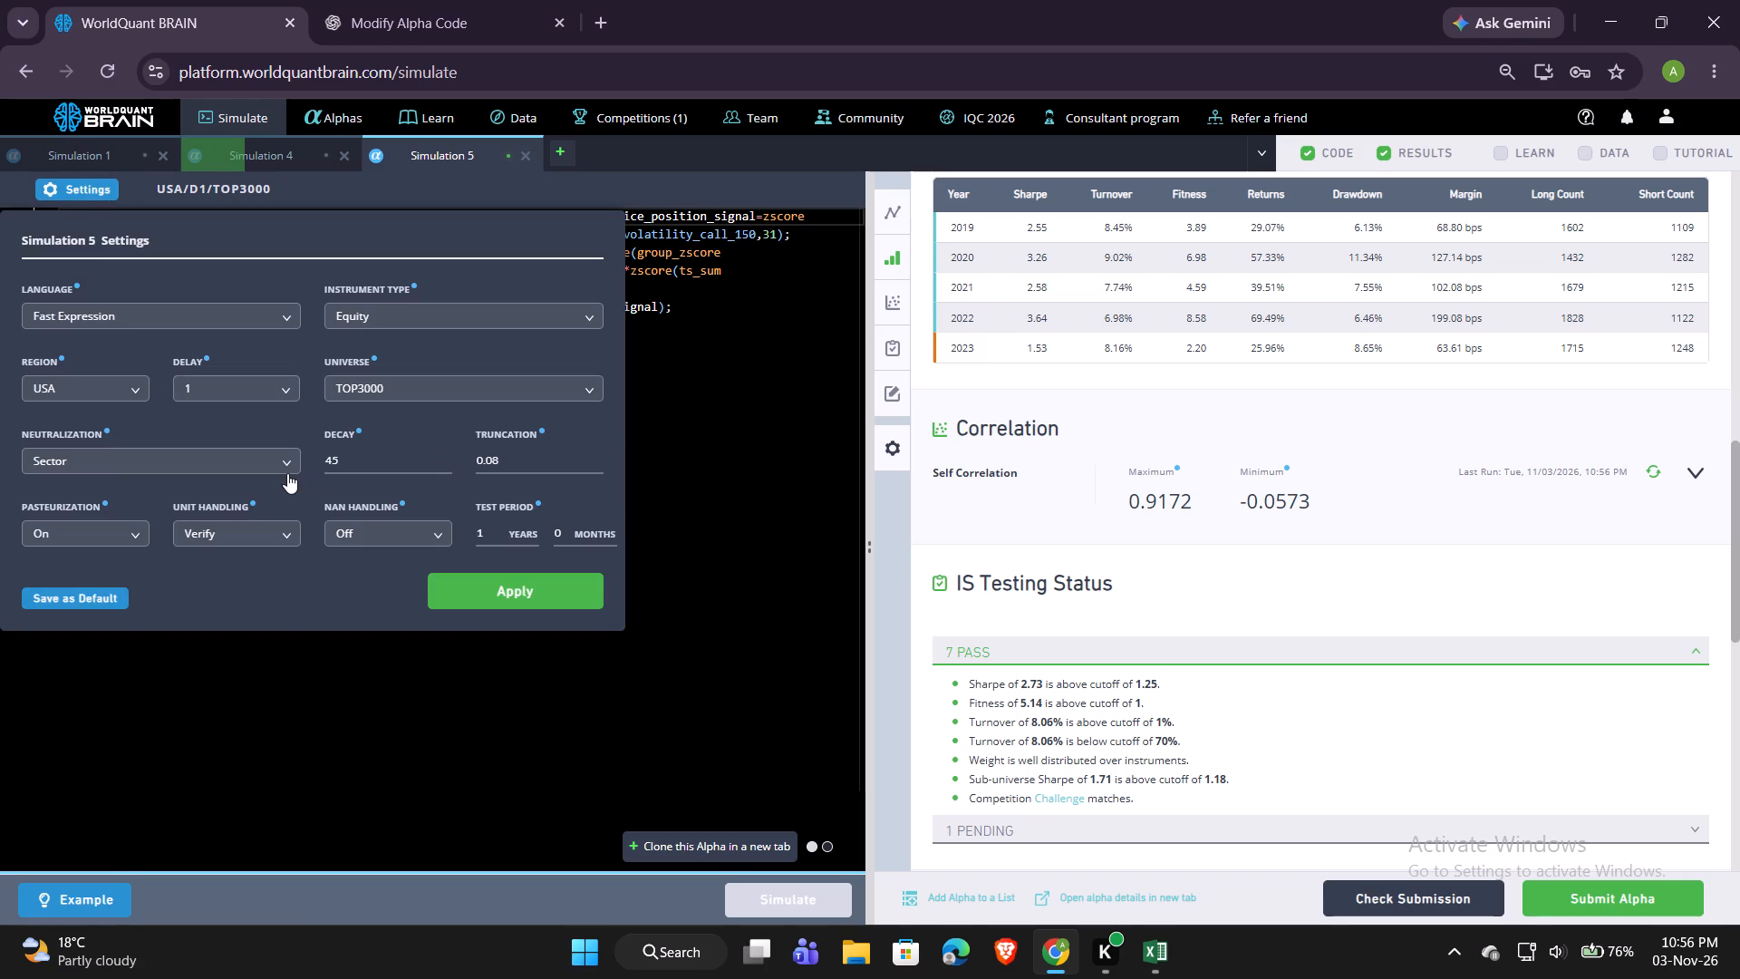
click(271, 463)
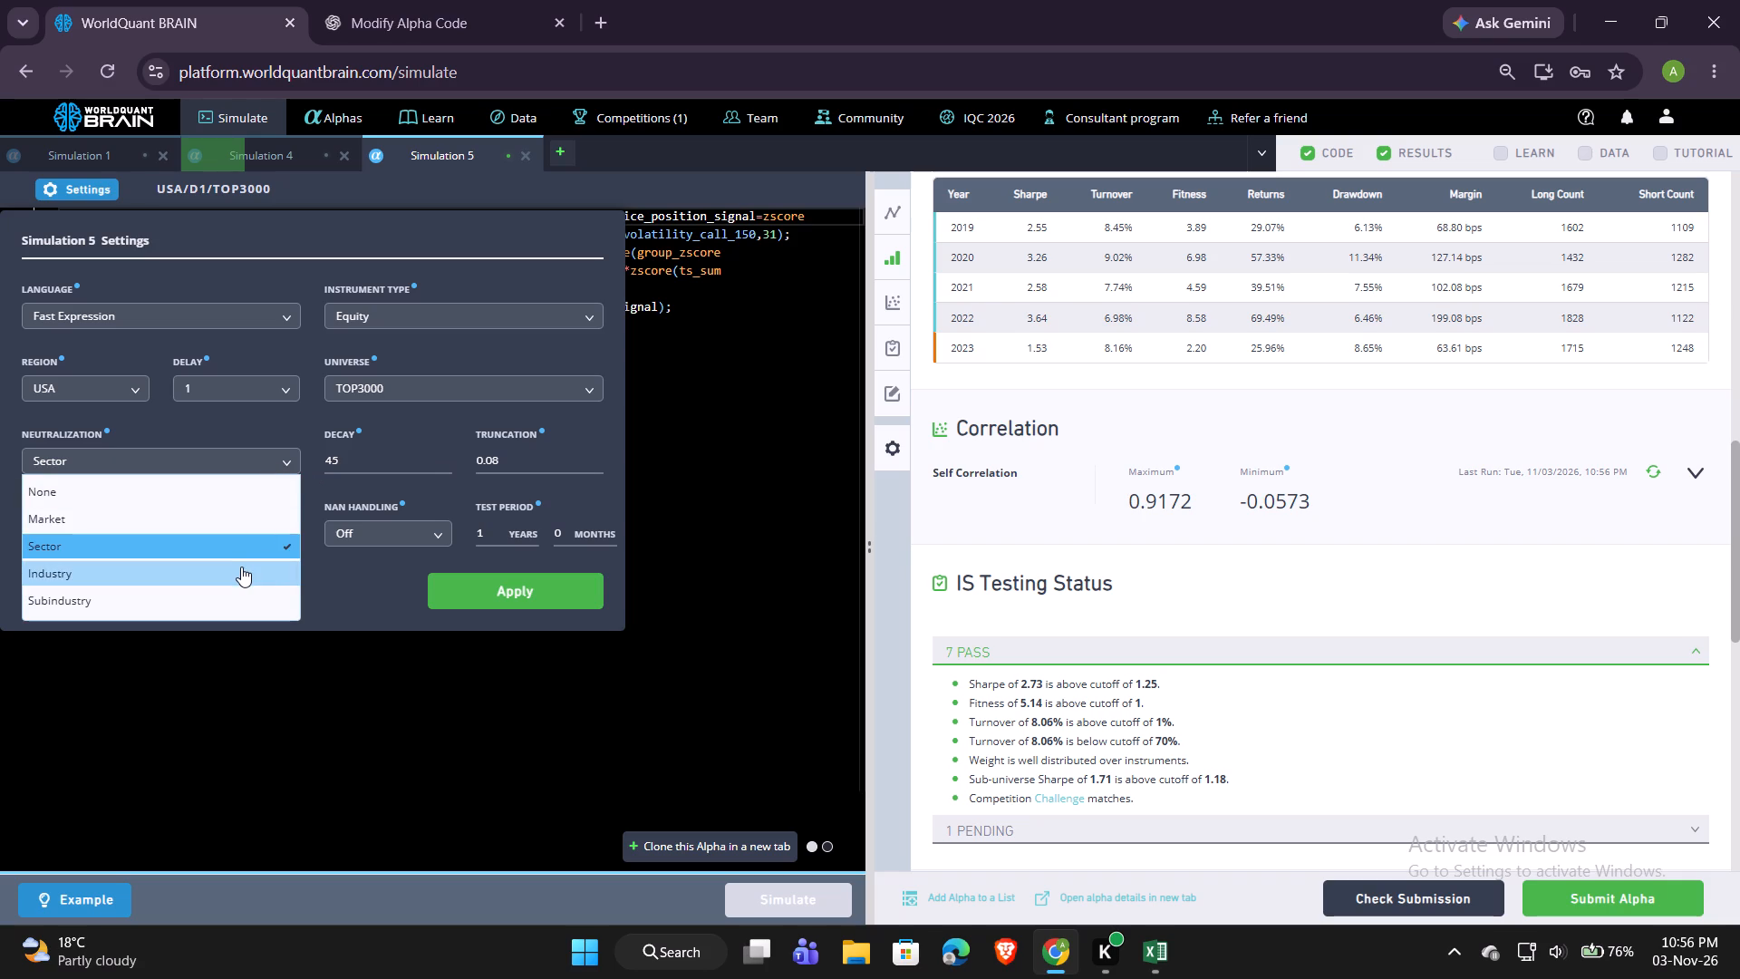
click(241, 567)
click(486, 596)
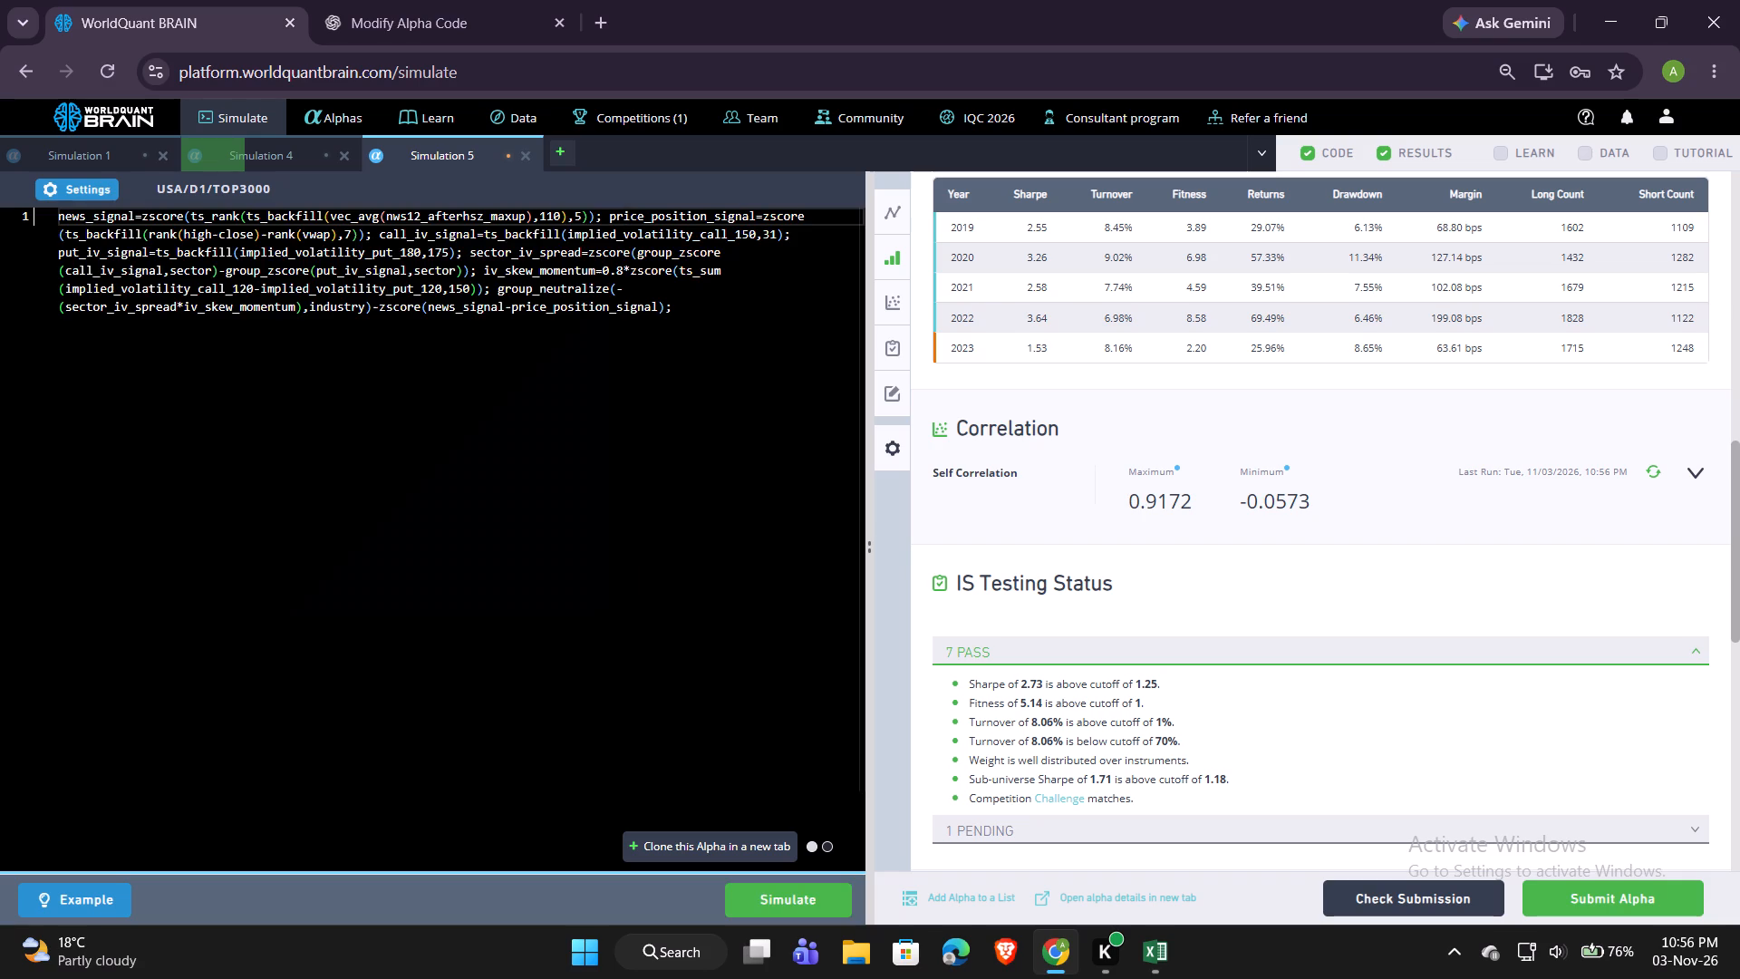
click(788, 907)
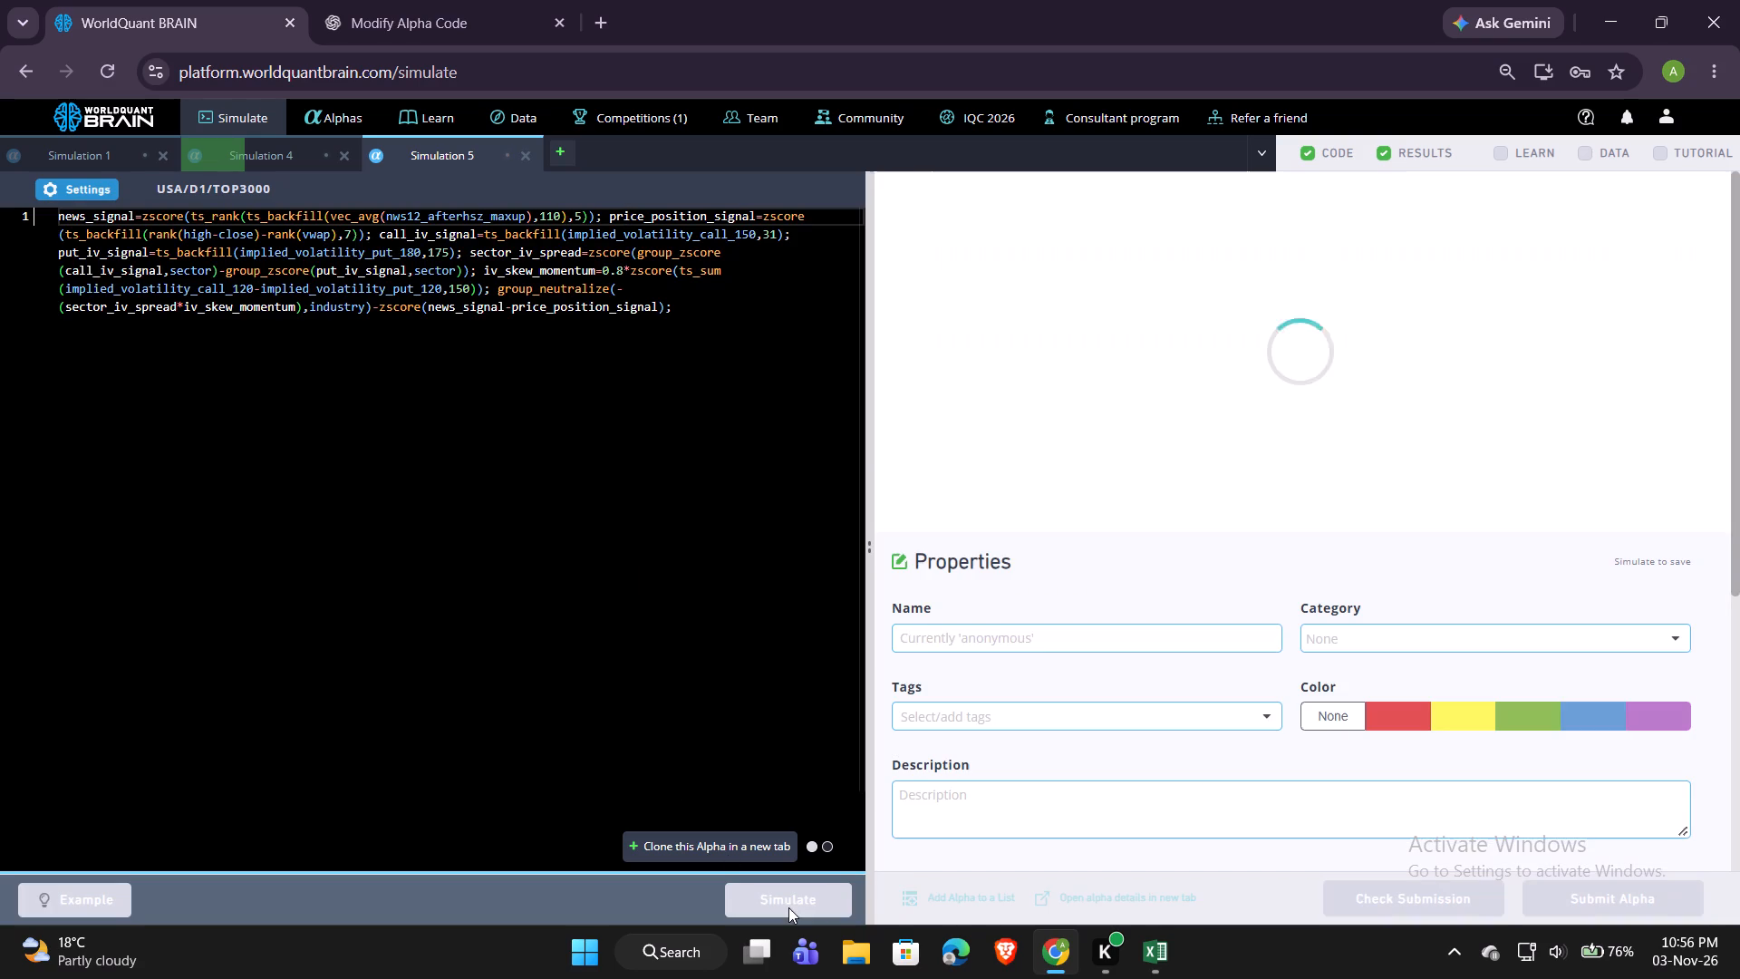
Check Simulation 4's progress, and review the alpha notes on Sheet2 of the WORLDQUANT workbook in Excel.
click(266, 161)
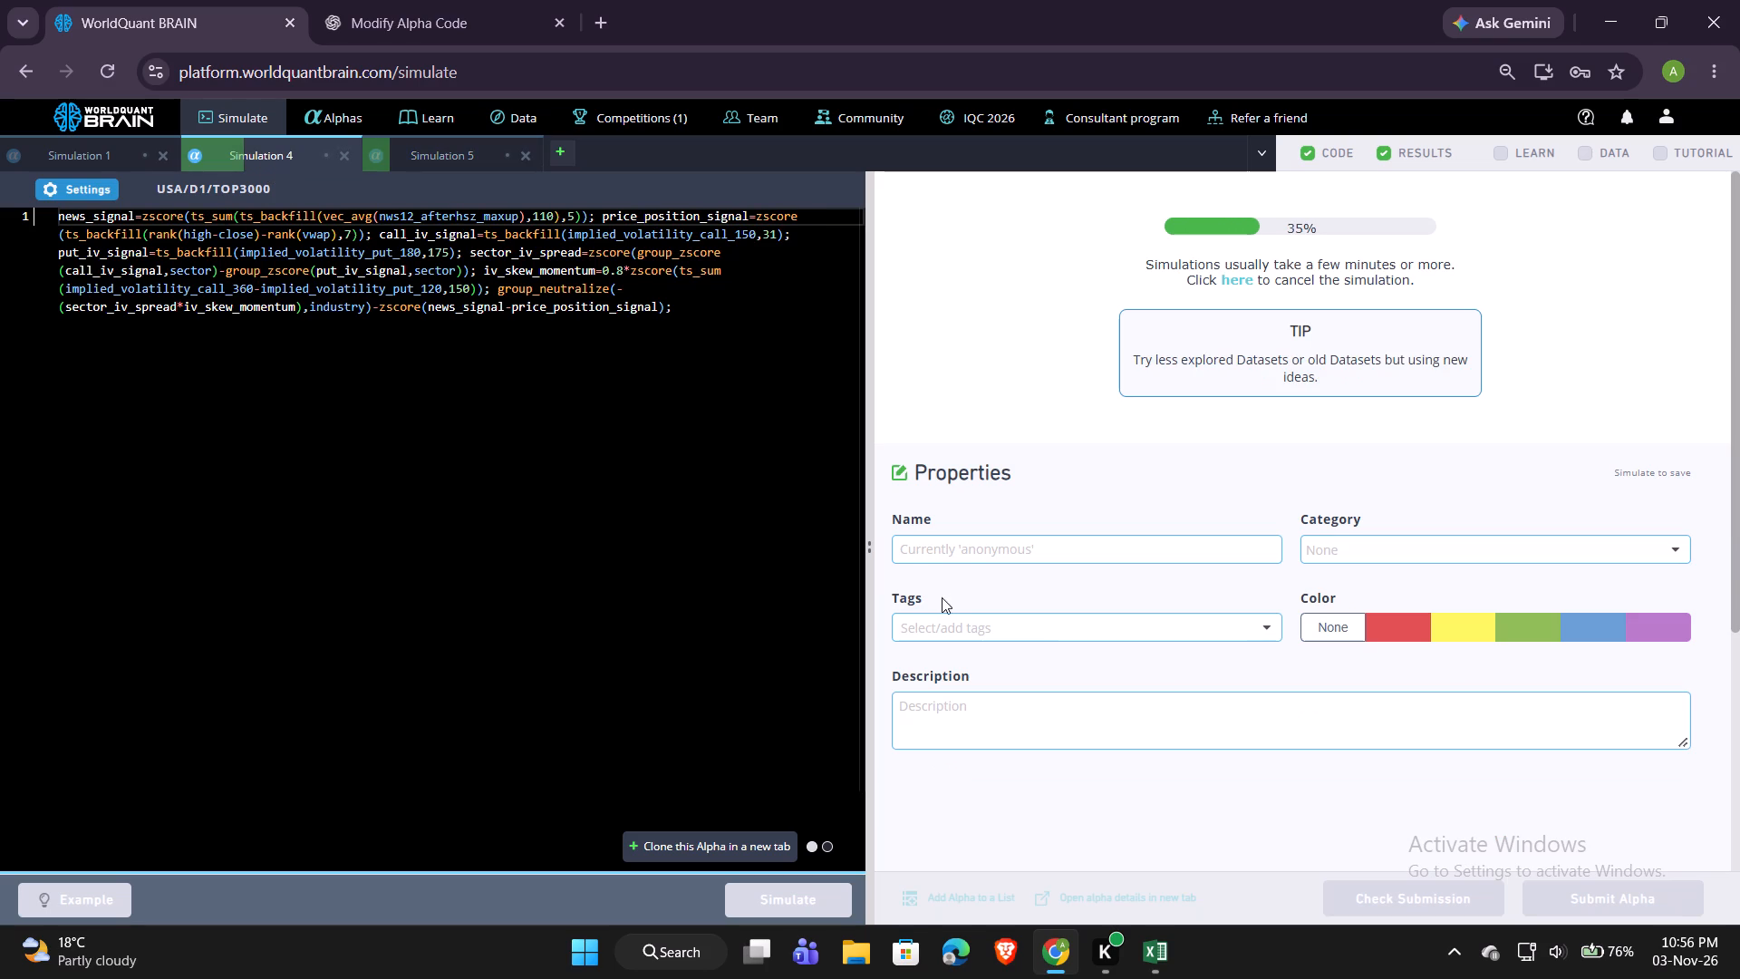
click(1163, 961)
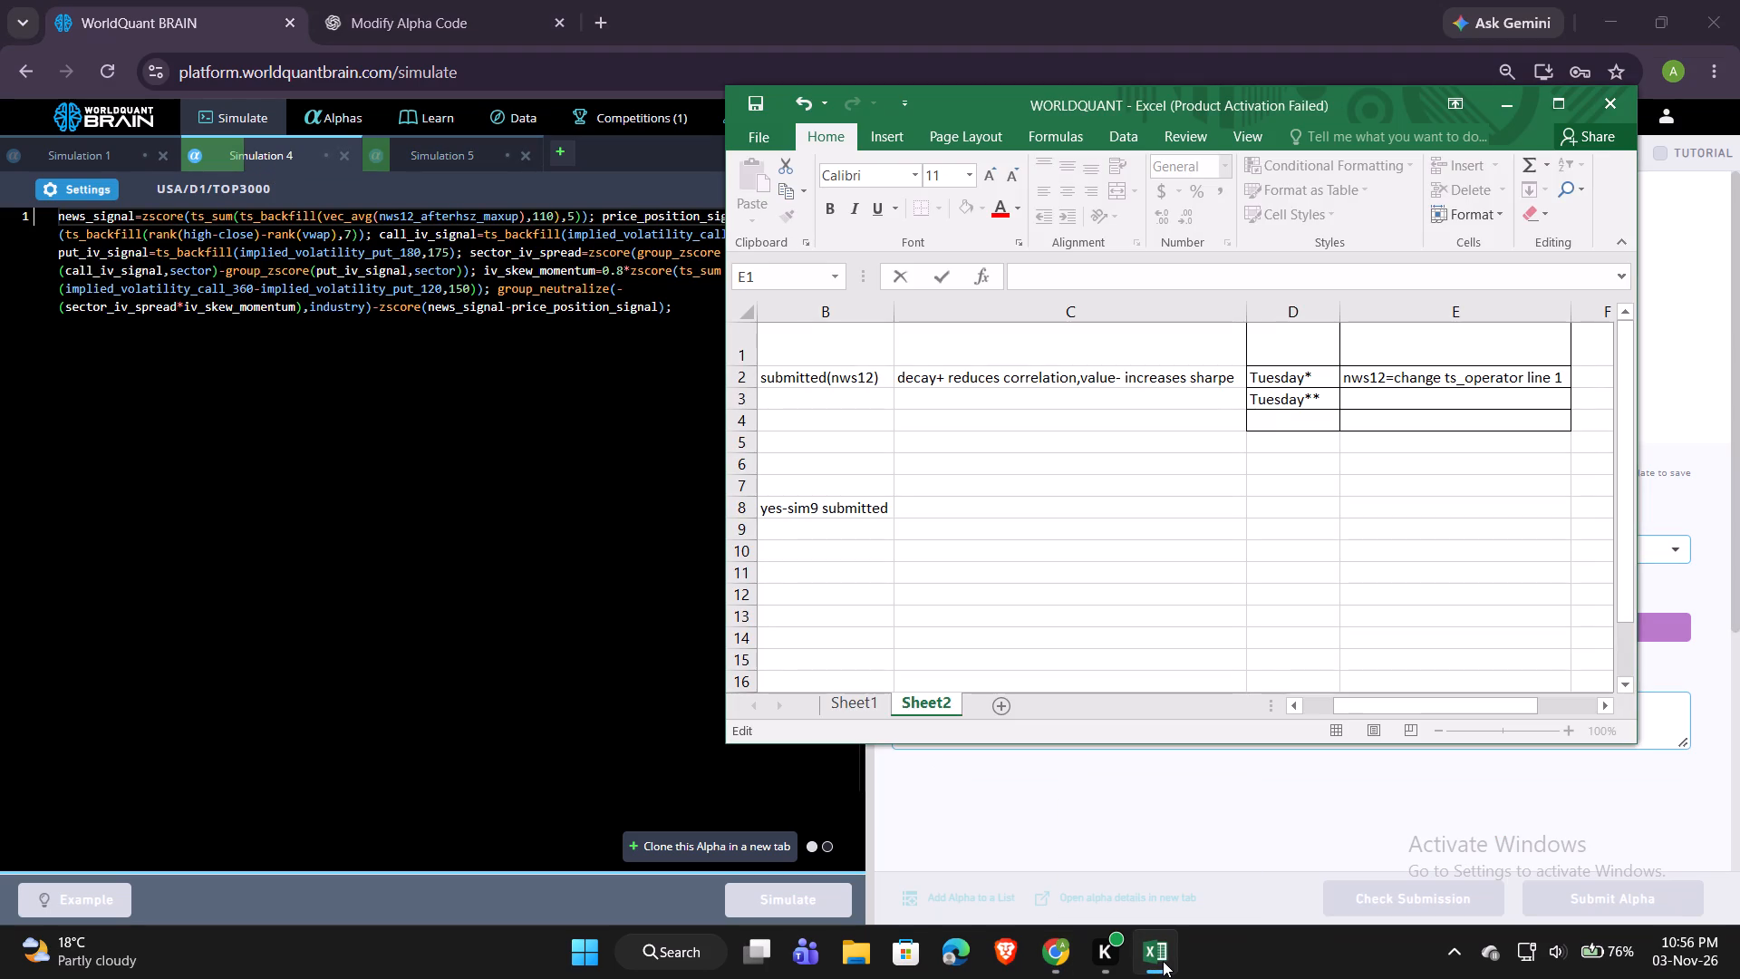
scroll(1111, 411, right, 3)
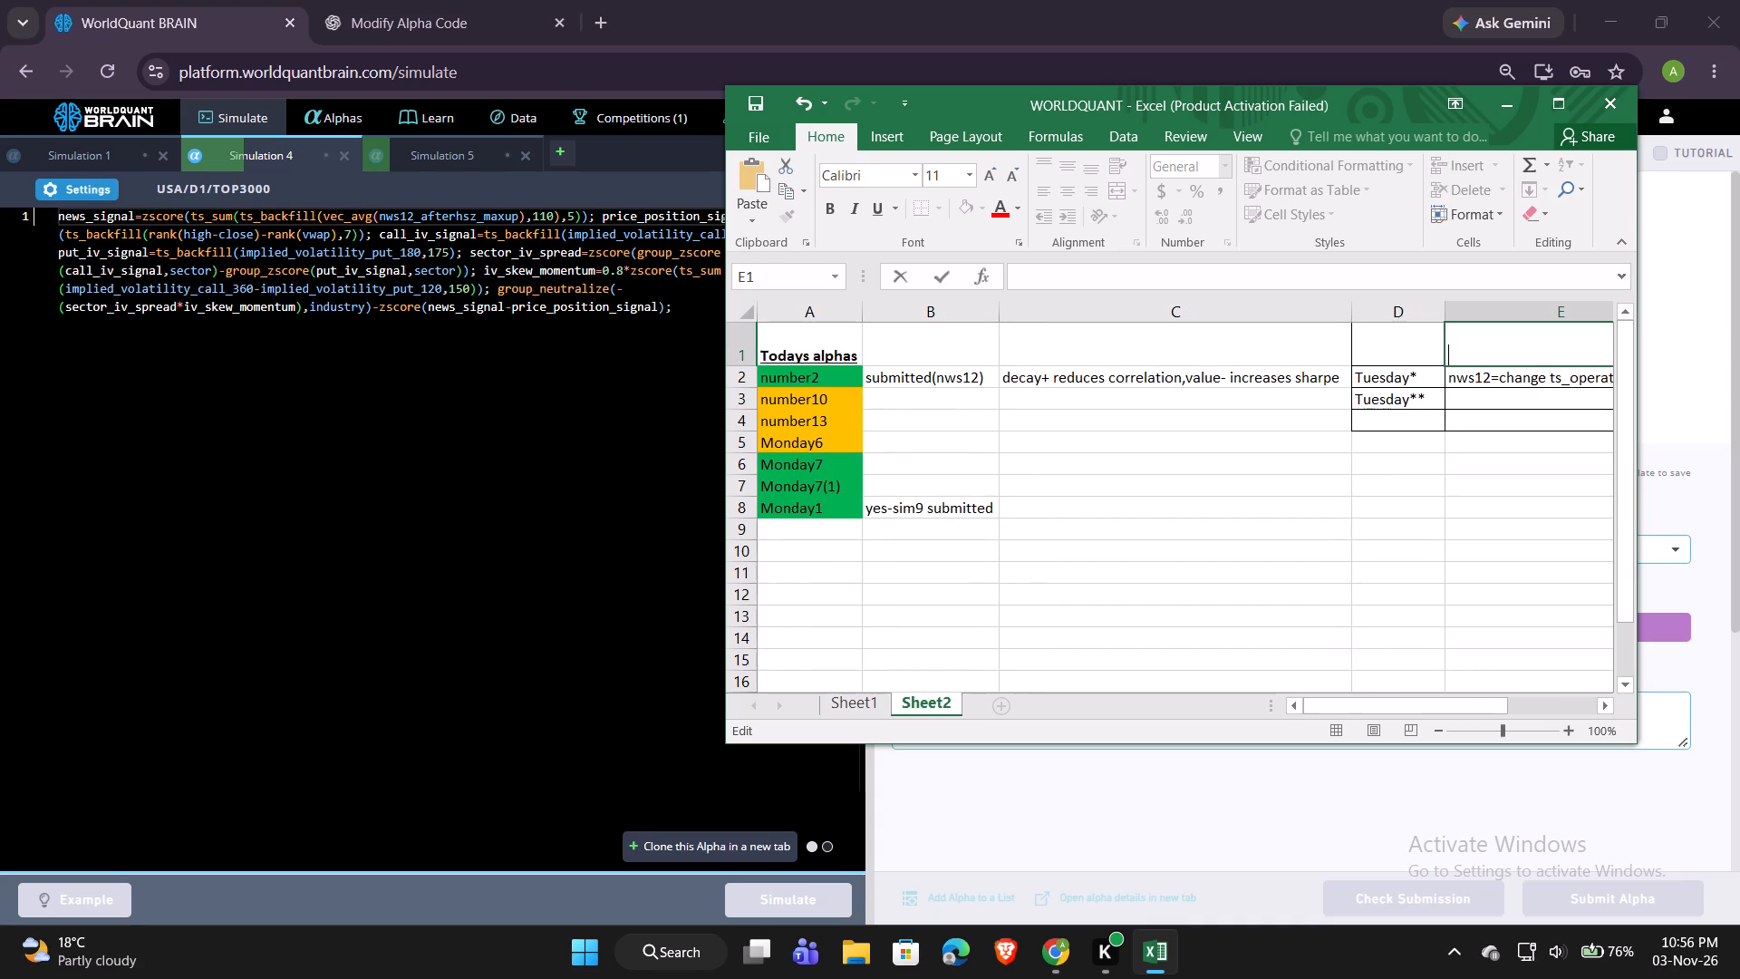
click(1500, 99)
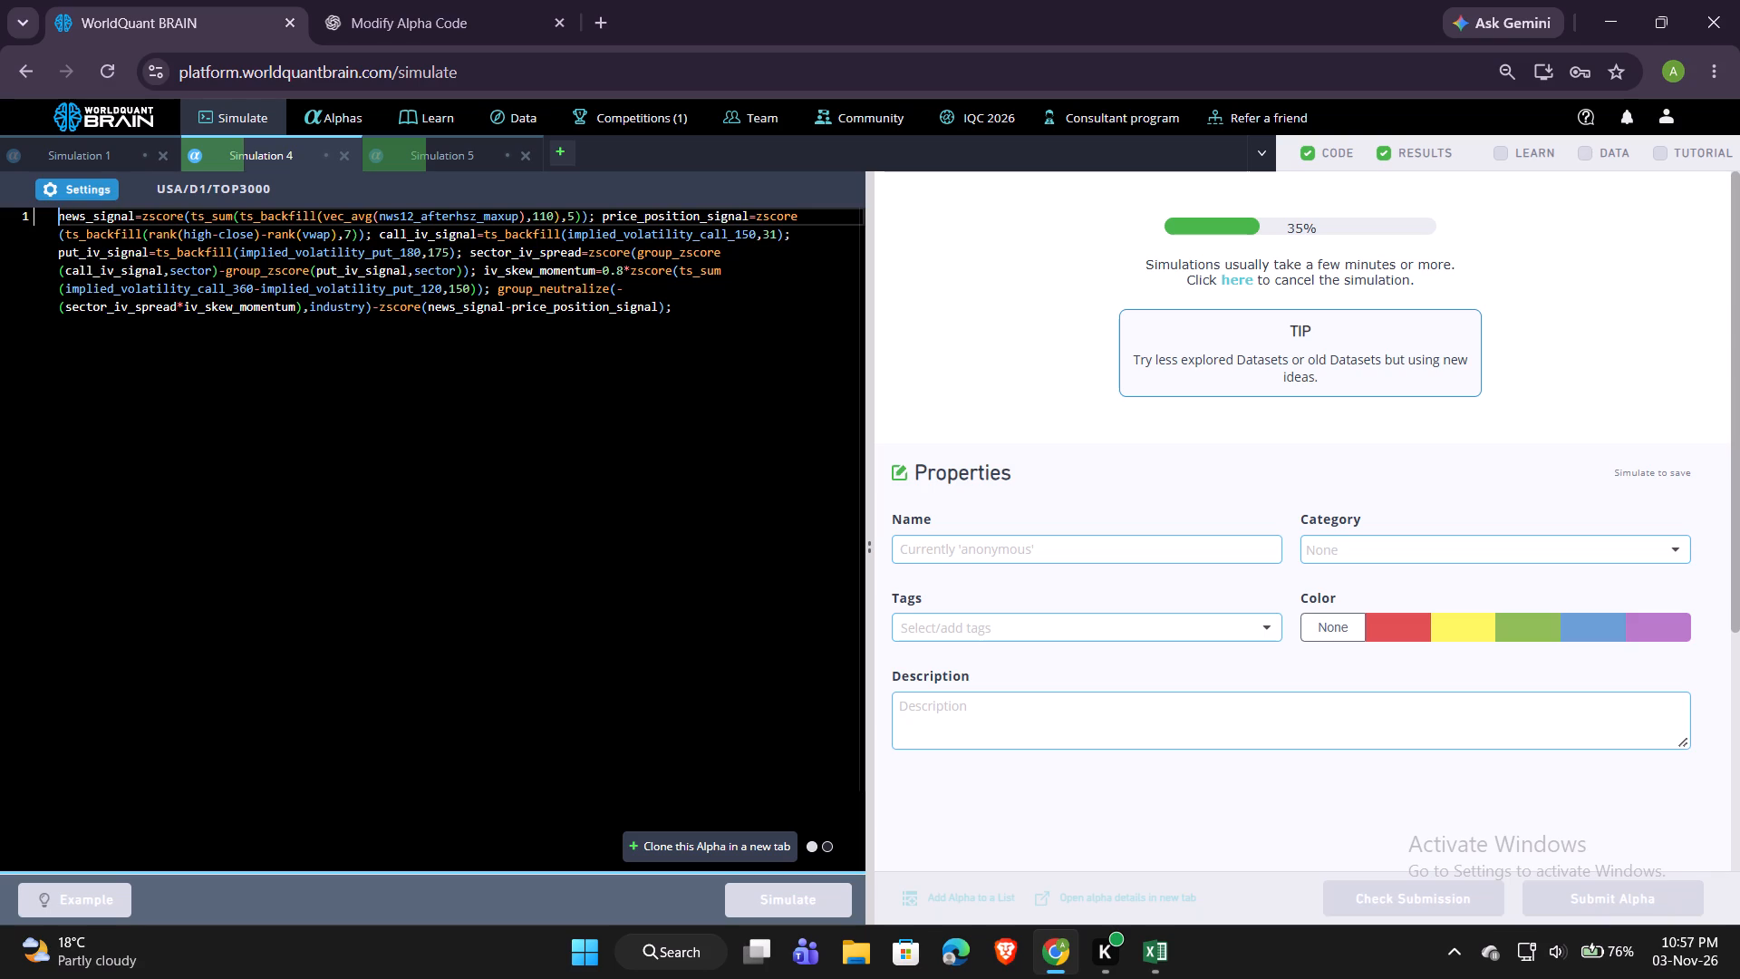
click(1144, 944)
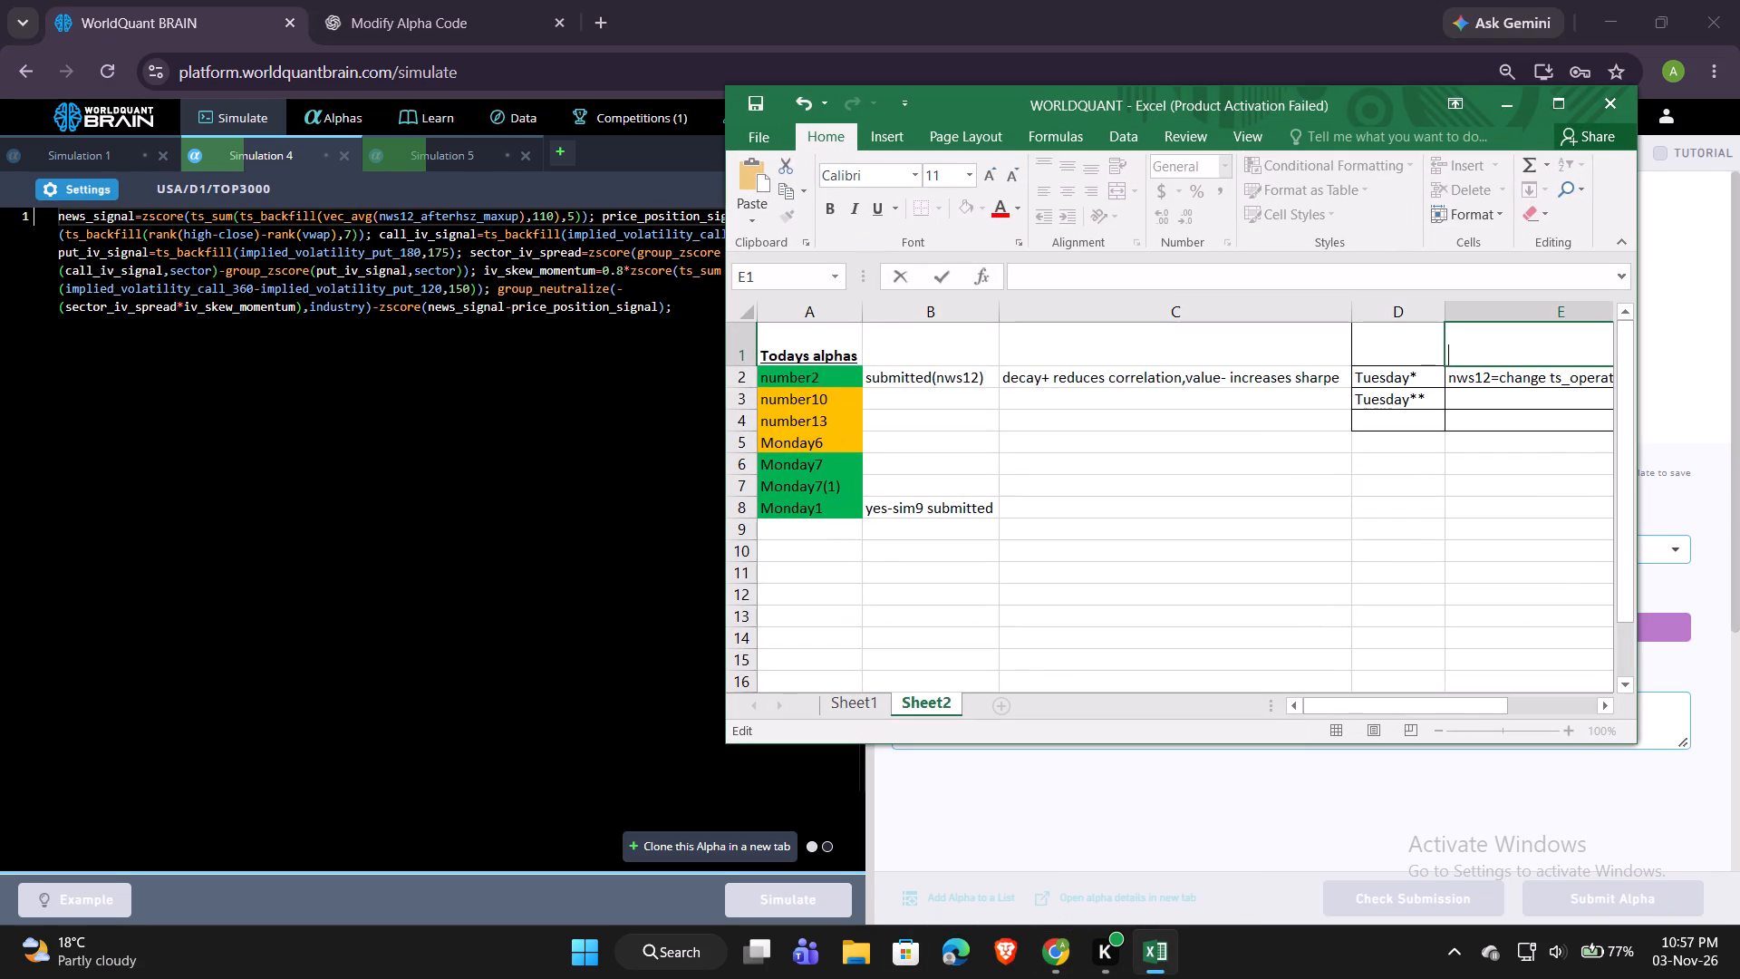
scroll(1051, 460, right, 1)
scroll(1051, 460, left, 3)
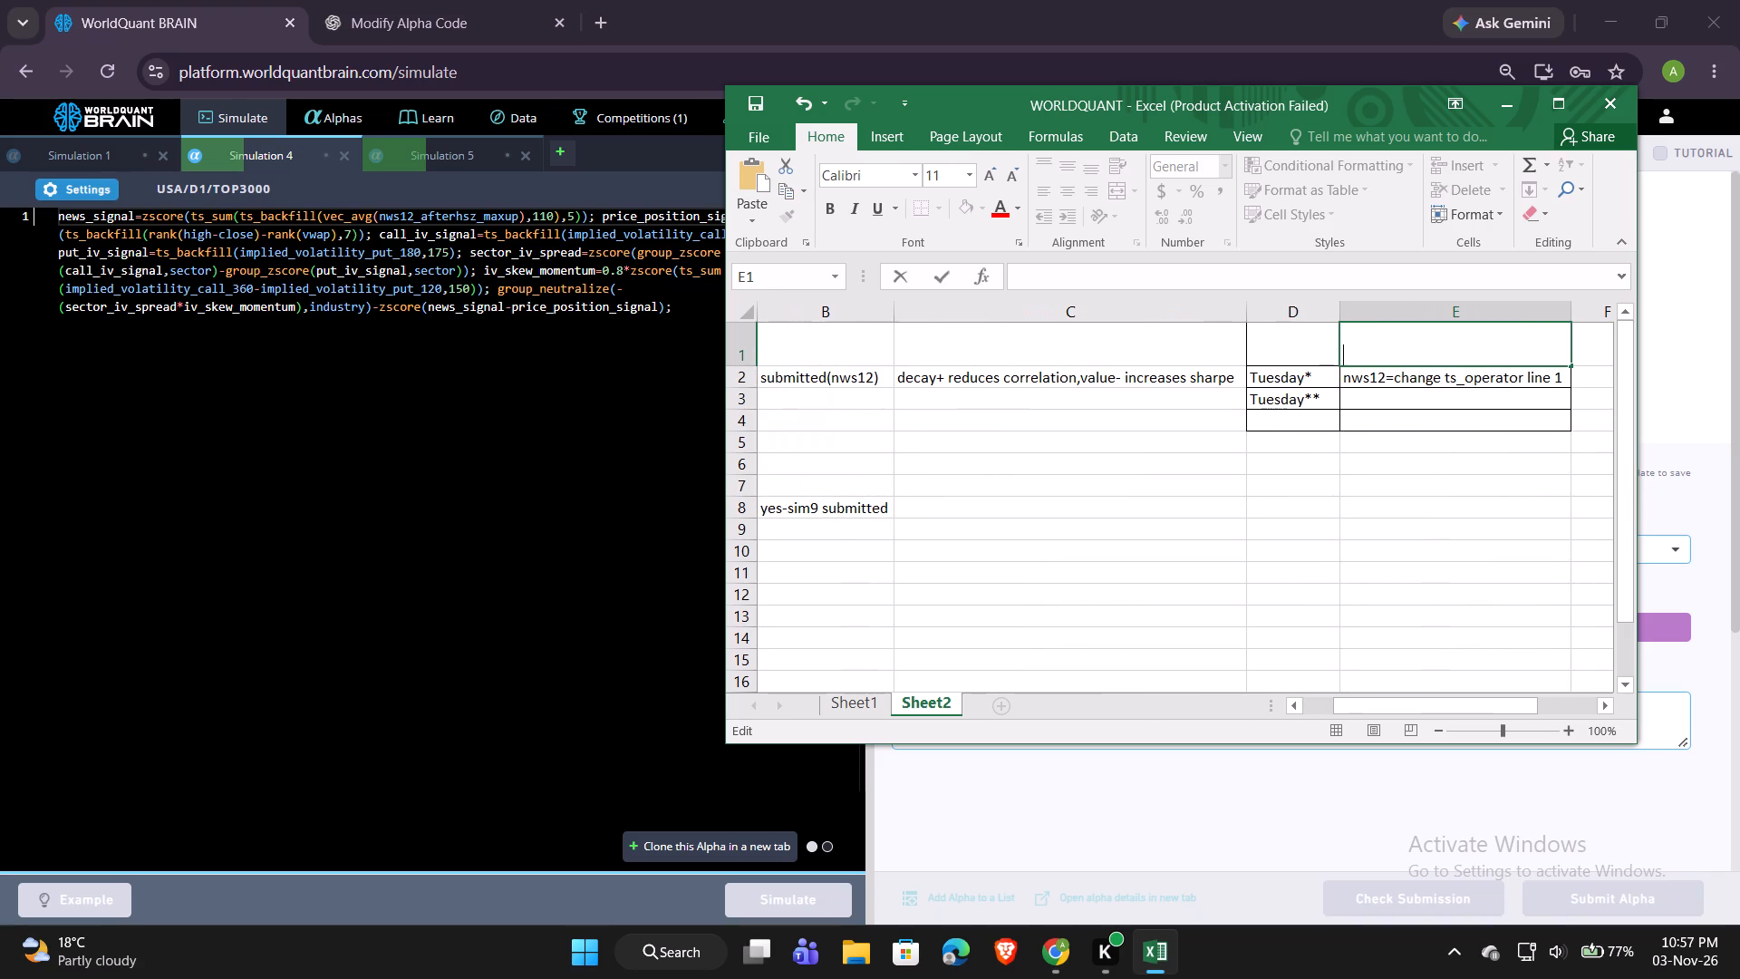
scroll(1051, 460, right, 2)
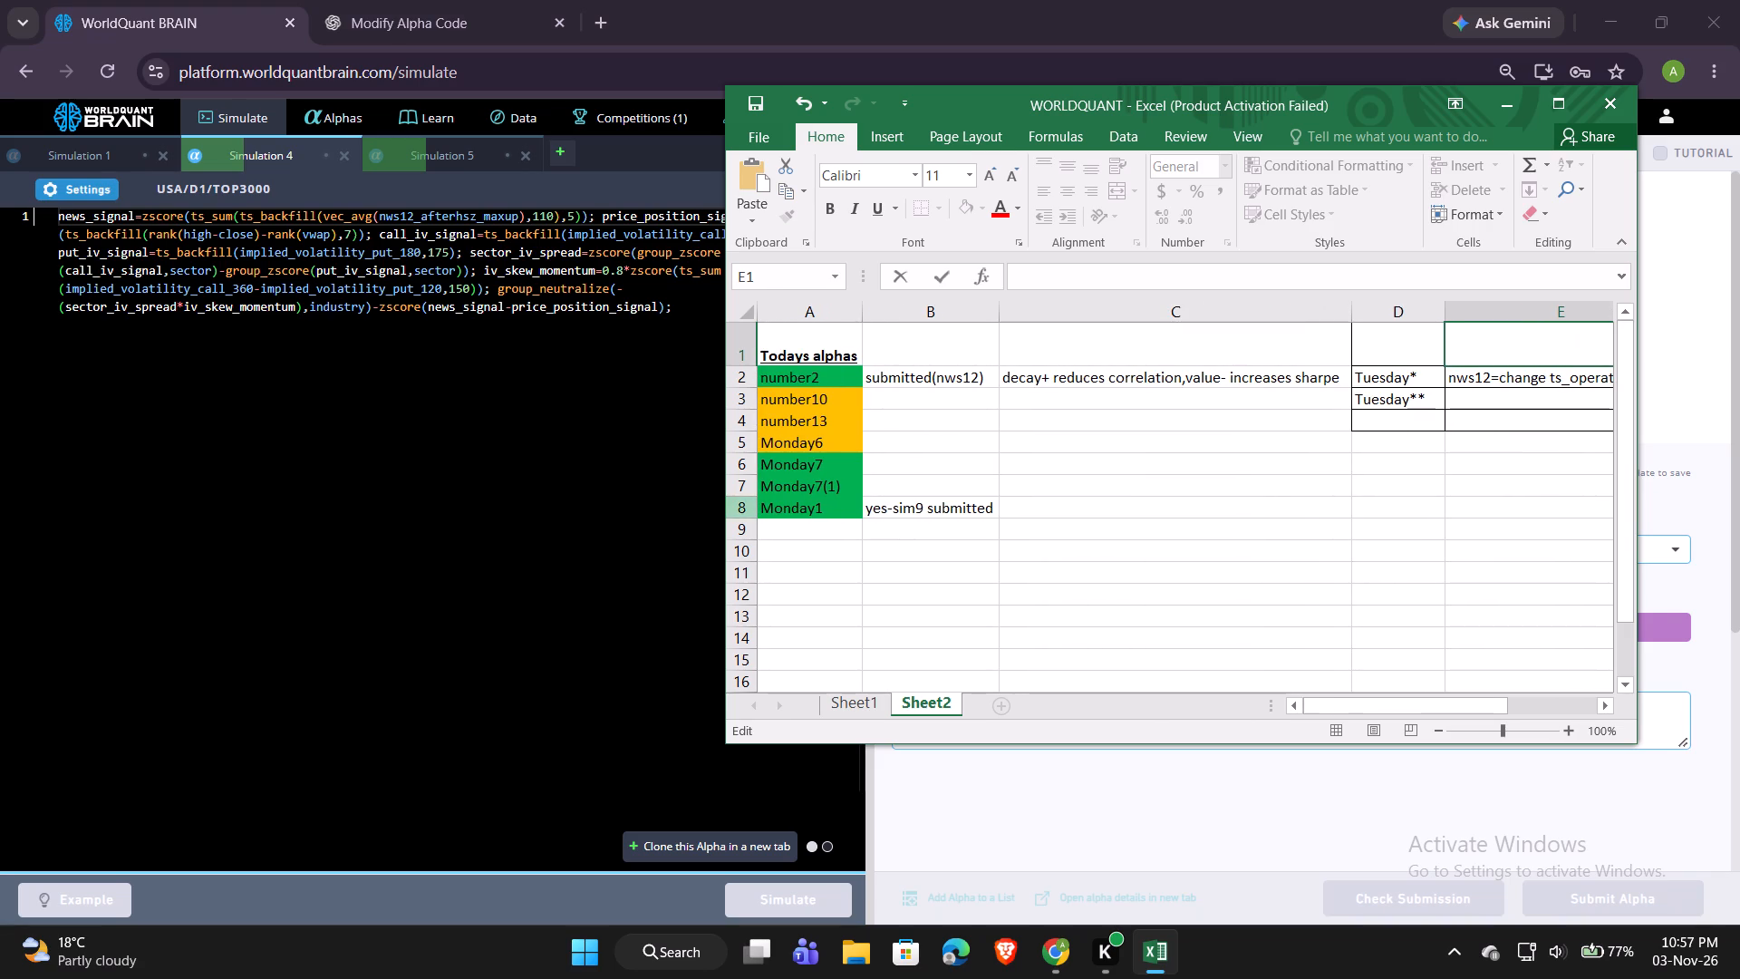
Return to WorldQuant BRAIN in Chrome and switch to Simulation 5 to check its run.
click(492, 512)
click(462, 148)
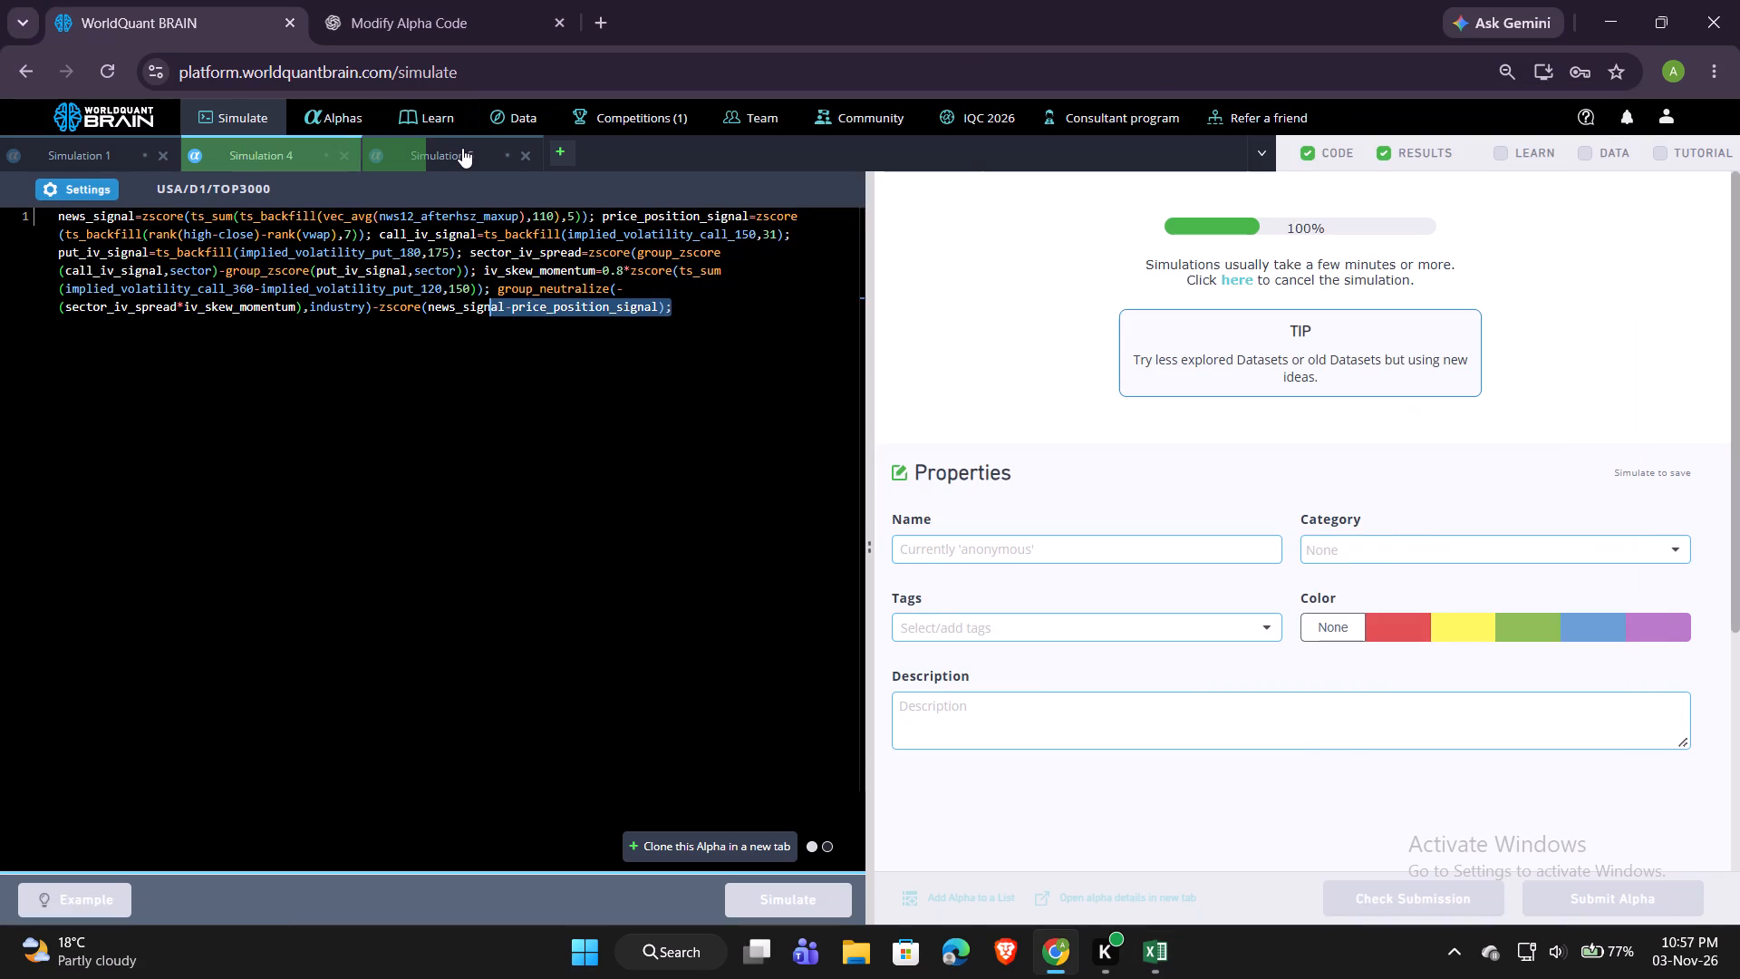